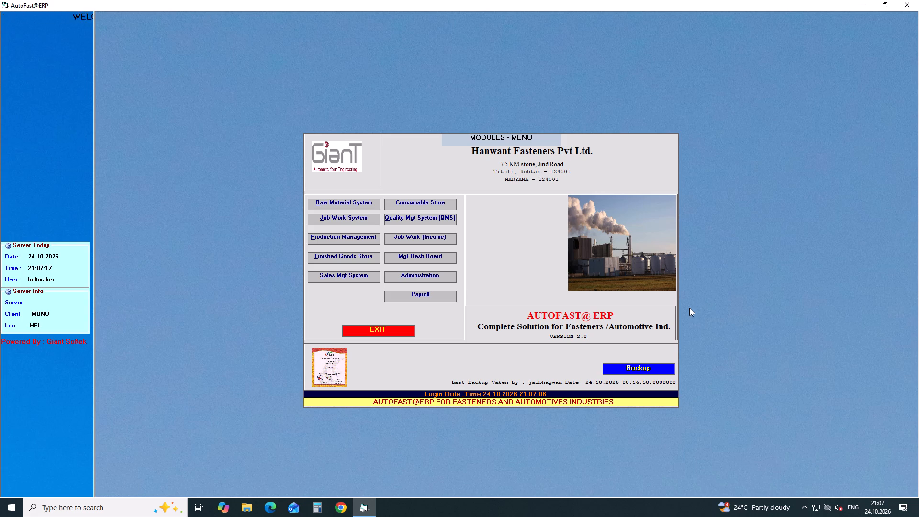
Open the Raw Material Issue to Machine form in the Production Management module.
{"action": "left_click", "coordinate": [330, 236]}
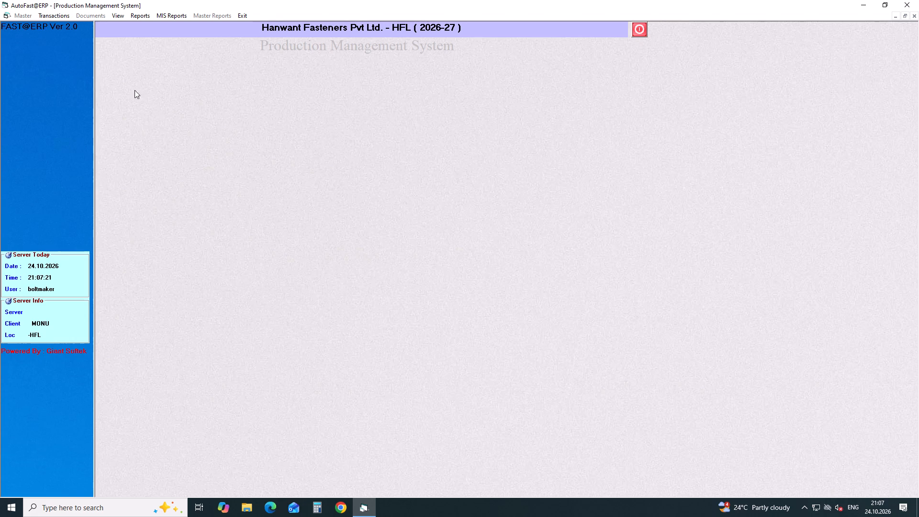
{"action": "left_click", "coordinate": [58, 14]}
{"action": "left_click", "coordinate": [76, 72]}
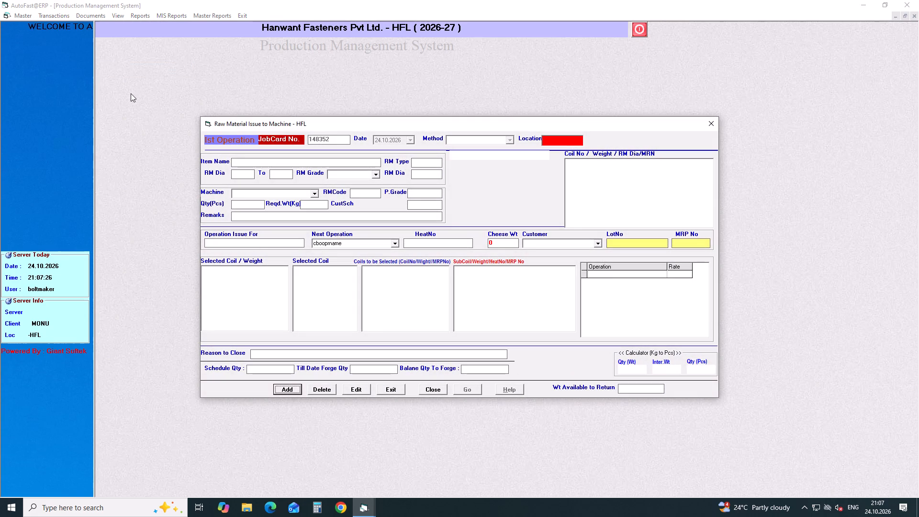
Start a new job card with method FORGING and item NUT INSERT 5 MM P-11.
{"action": "key", "text": "Return"}
{"action": "key", "text": "Return"}
{"action": "key", "text": "Return"}
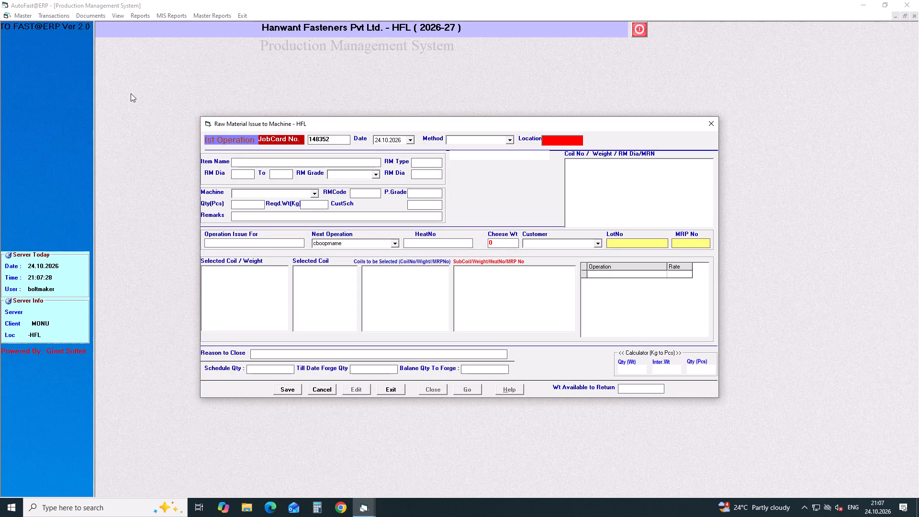
{"action": "key", "text": "Down"}
{"action": "key", "text": "Return"}
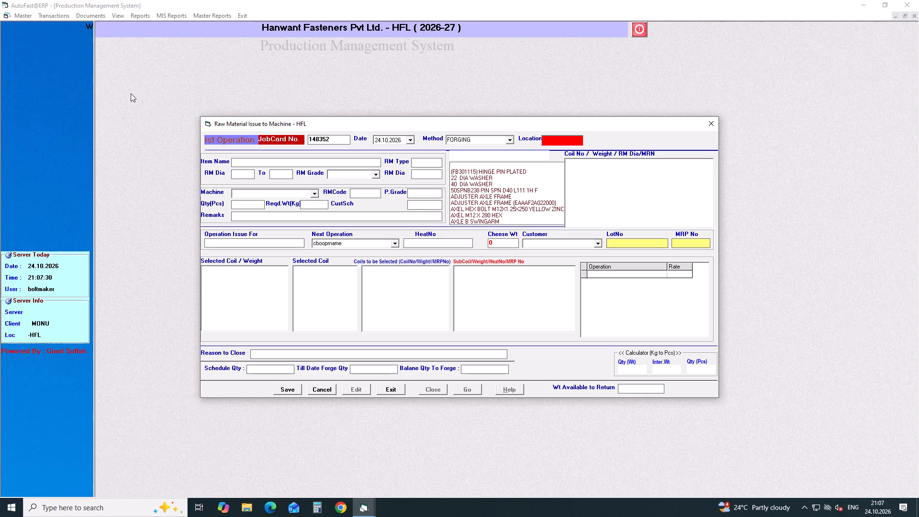
{"action": "type", "text": "NUT"}
{"action": "key", "text": "Down"}
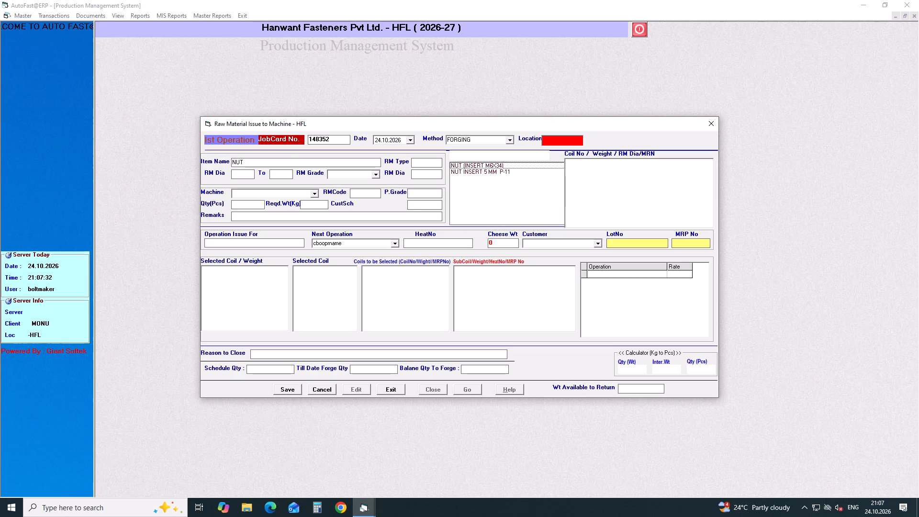
{"action": "key", "text": "Down"}
{"action": "key", "text": "Down"}
{"action": "key", "text": "Return"}
{"action": "key", "text": "Return"}
{"action": "key", "text": "Return"}
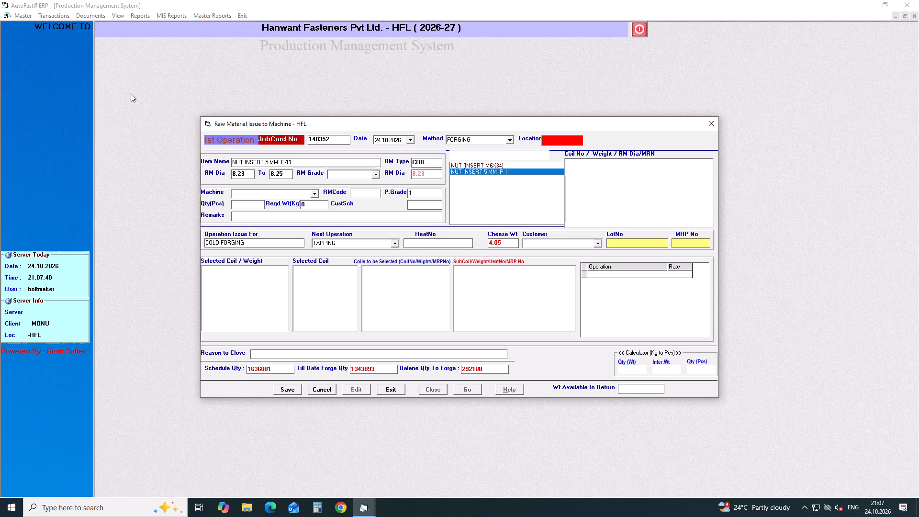
Fill the job card with RM grade 1018, machine NF-01, quantity 50010 pcs and next operation TAPPING.
{"action": "key", "text": "Down"}
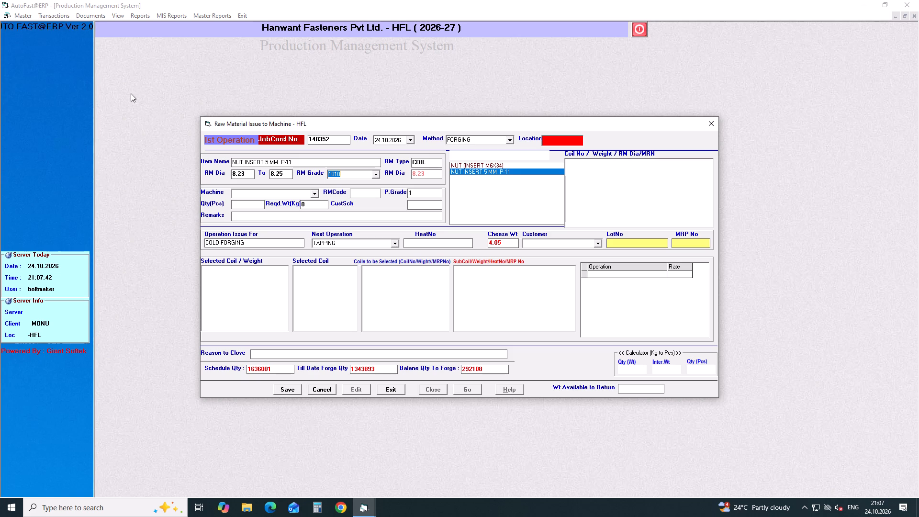
{"action": "key", "text": "Return"}
{"action": "key", "text": "Return"}
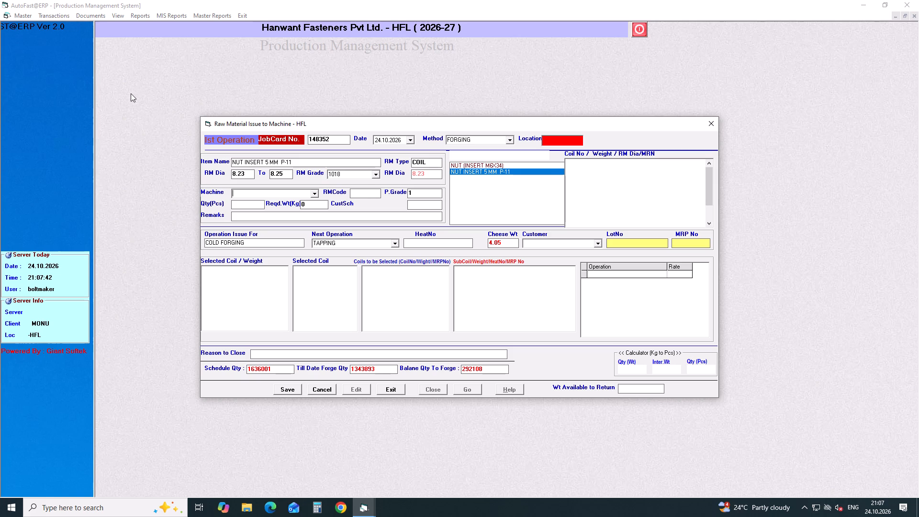
{"action": "type", "text": "NF"}
{"action": "key", "text": "Down"}
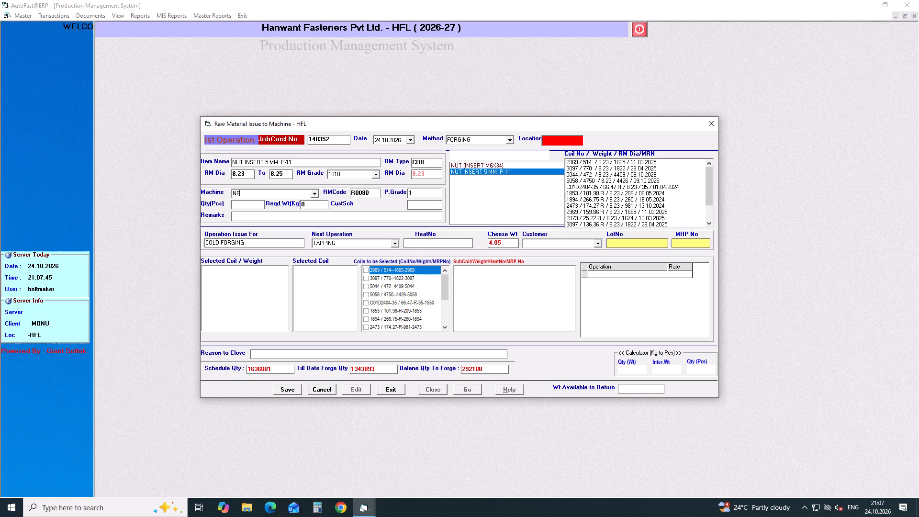
{"action": "key", "text": "Return"}
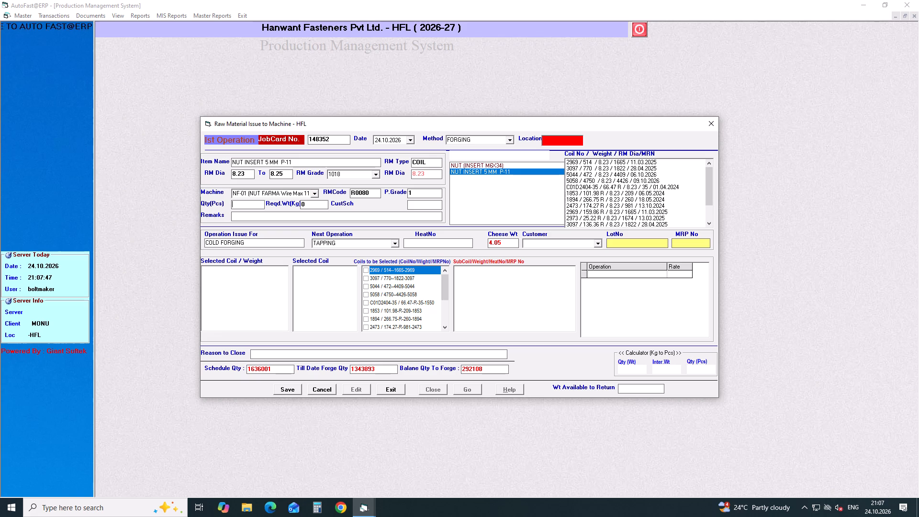
{"action": "type", "text": "50010"}
{"action": "key", "text": "Return"}
{"action": "key", "text": "Return"}
{"action": "key", "text": "Return"}
{"action": "key", "text": "Return"}
{"action": "key", "text": "Return"}
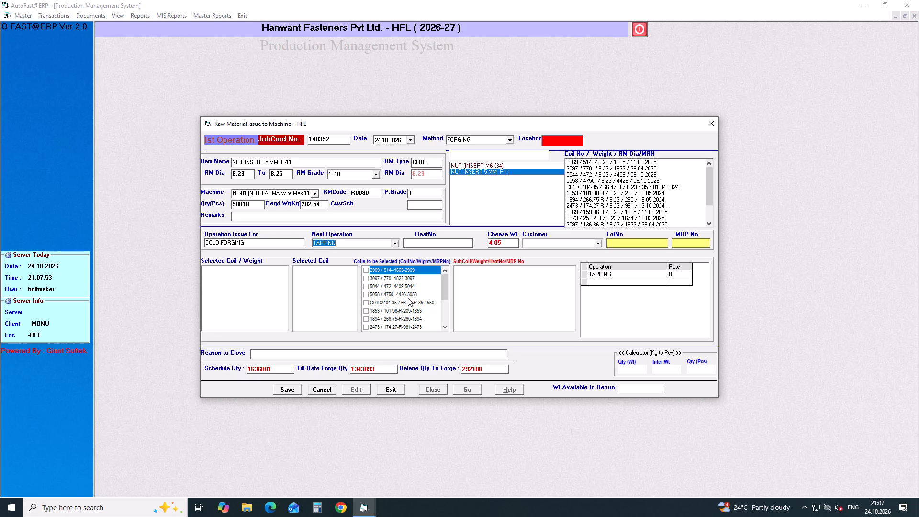
Assign coil 5044 / 275.75 with sub-coil 5044-8RR to the nut insert job card and save it.
{"action": "left_click_drag", "start_coordinate": [443, 281], "coordinate": [437, 327]}
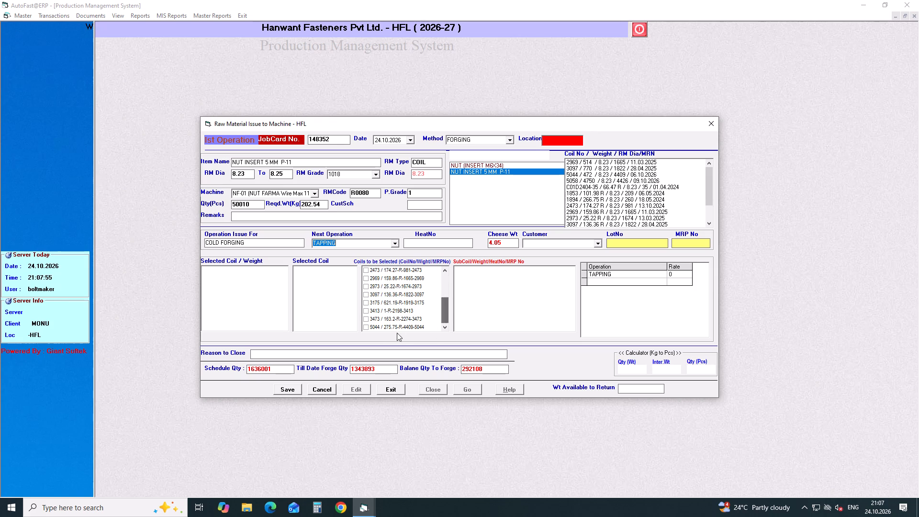
{"action": "left_click", "coordinate": [366, 326]}
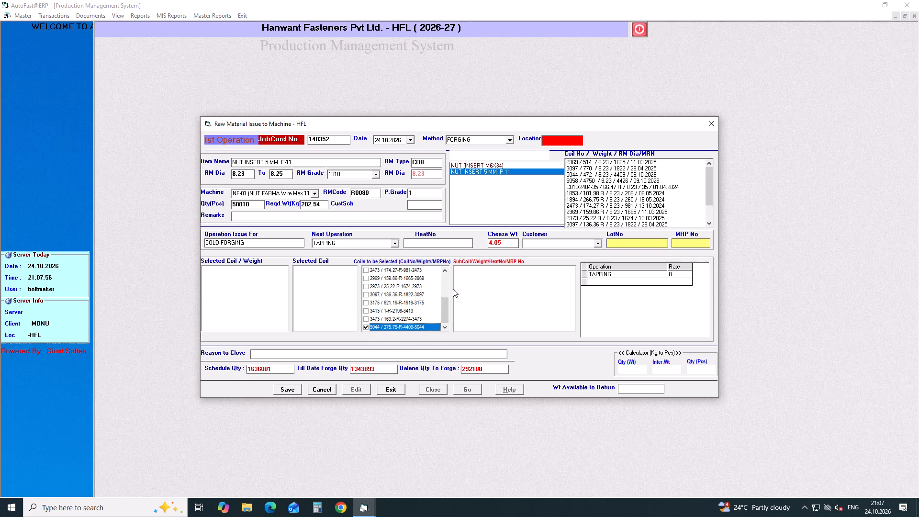
{"action": "left_click", "coordinate": [456, 270]}
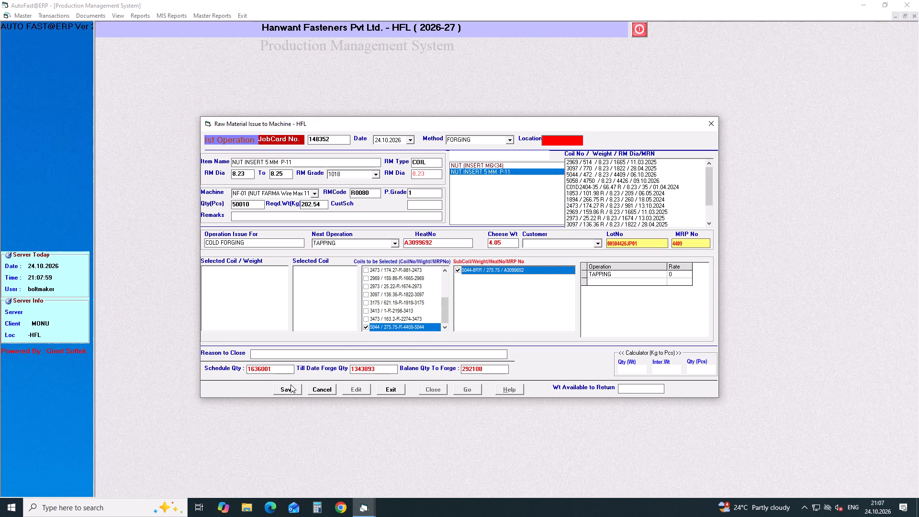
{"action": "left_click", "coordinate": [291, 385]}
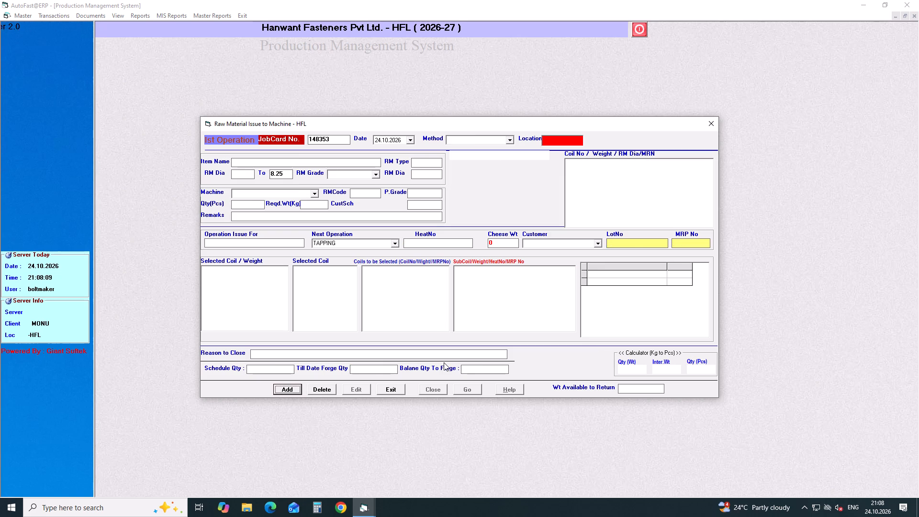
Start another job card with method FORGING and item BOLT M6X10X1.0MM (AAGG).
{"action": "key", "text": "Return"}
{"action": "key", "text": "Return"}
{"action": "key", "text": "Return"}
{"action": "key", "text": "Down"}
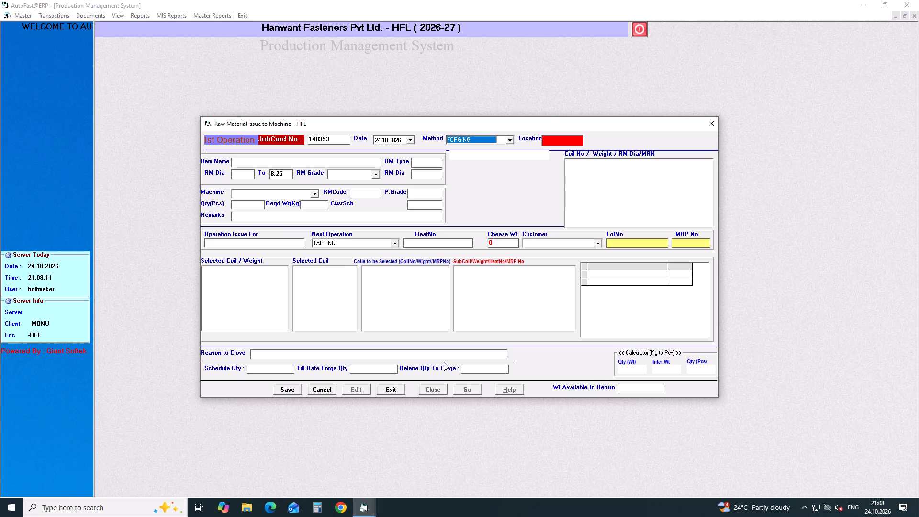
{"action": "key", "text": "Return"}
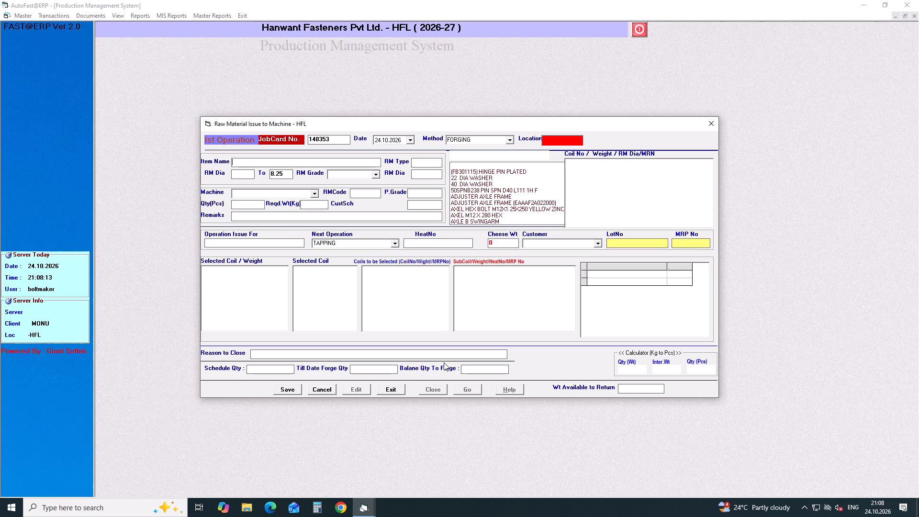
{"action": "type", "text": "BOLT M"}
{"action": "key", "text": "6"}
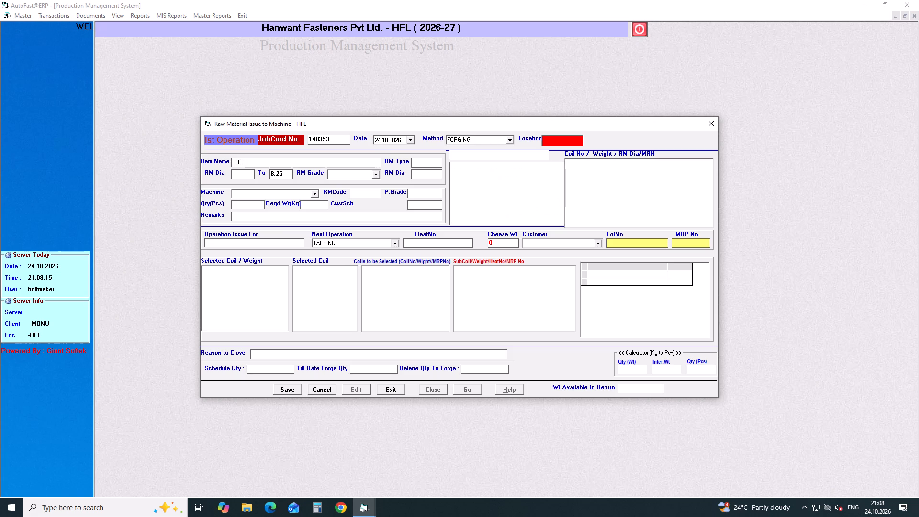
{"action": "key", "text": "Down"}
{"action": "key", "text": "Down"}
{"action": "key", "text": "Down"}
{"action": "key", "text": "Down"}
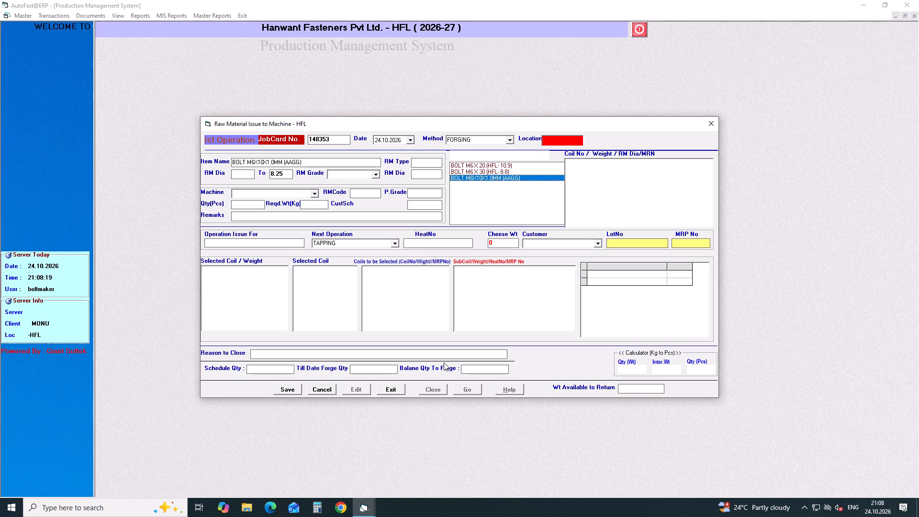
{"action": "key", "text": "Return"}
{"action": "key", "text": "Return"}
{"action": "key", "text": "Return"}
Fill the bolt job card with RM grade 1010, machine BM-01, quantity 40040 pcs and next operation ROLLING.
{"action": "key", "text": "Right"}
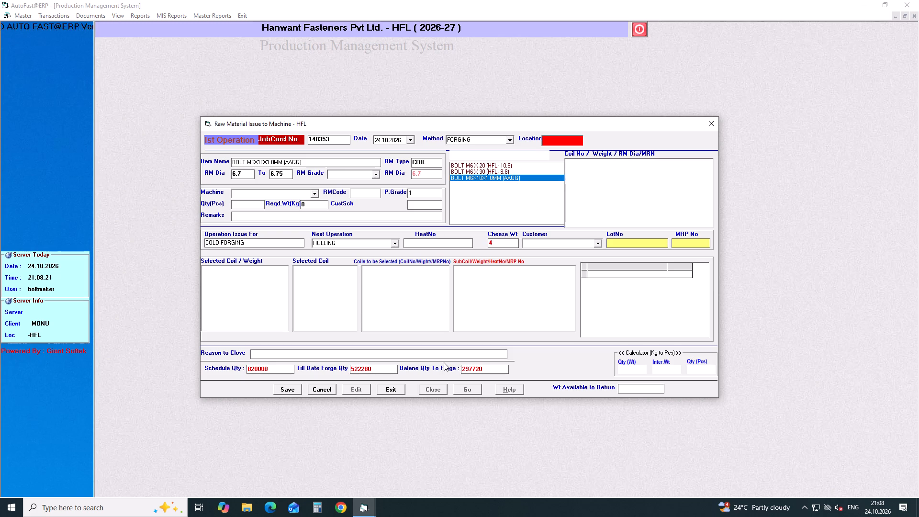
{"action": "key", "text": "Down"}
{"action": "key", "text": "Return"}
{"action": "key", "text": "Return"}
{"action": "type", "text": "BM"}
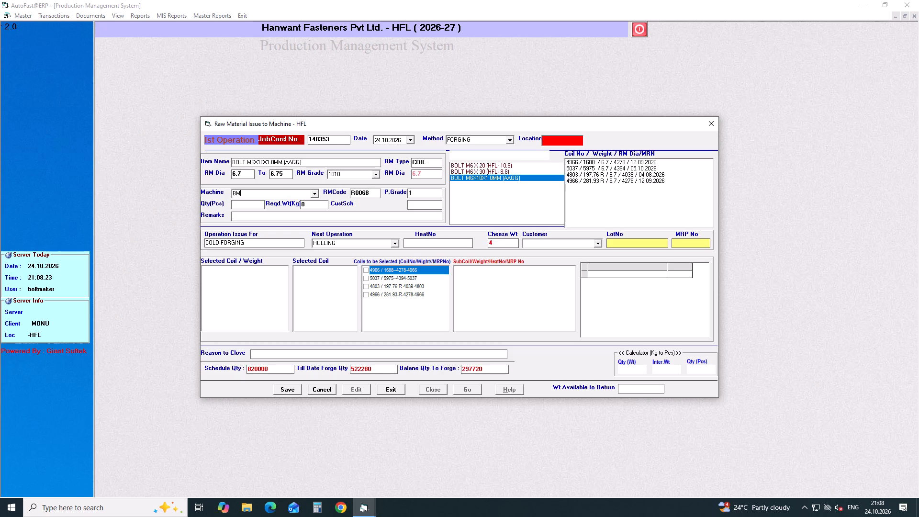
{"action": "key", "text": "Down"}
{"action": "key", "text": "Return"}
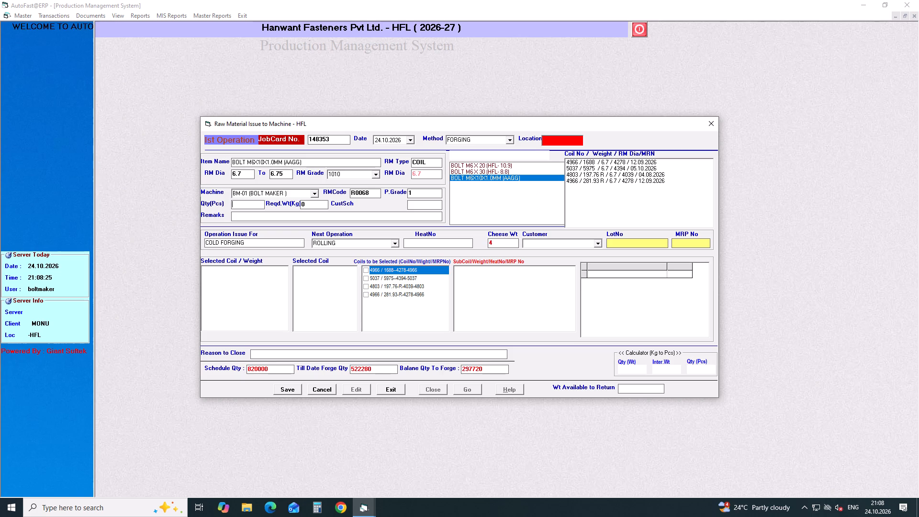
{"action": "key", "text": "7"}
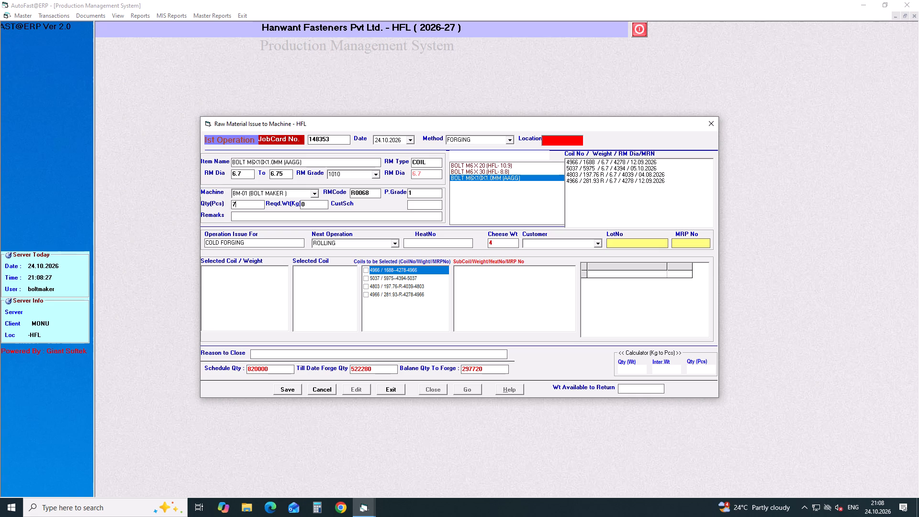
{"action": "key", "text": "BackSpace"}
{"action": "type", "text": "40040"}
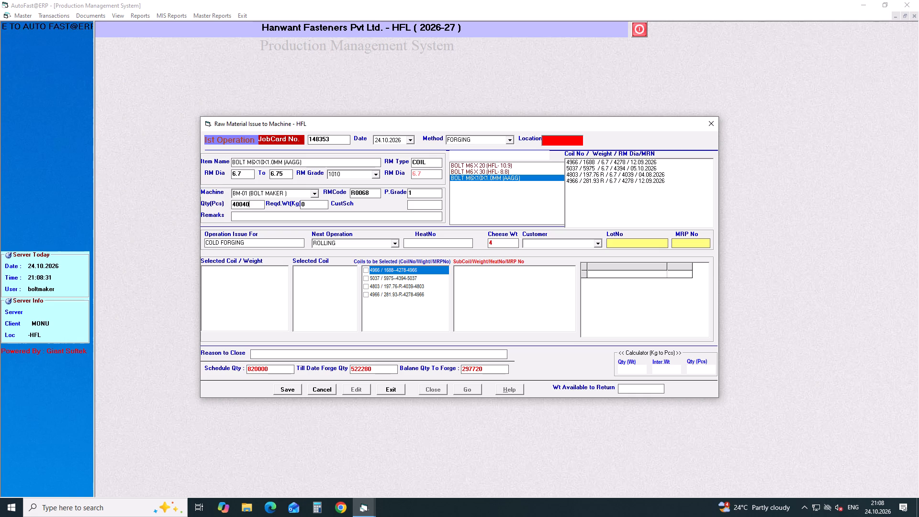
{"action": "key", "text": "Return"}
{"action": "key", "text": "Return"}
{"action": "key", "text": "Return"}
{"action": "key", "text": "Return"}
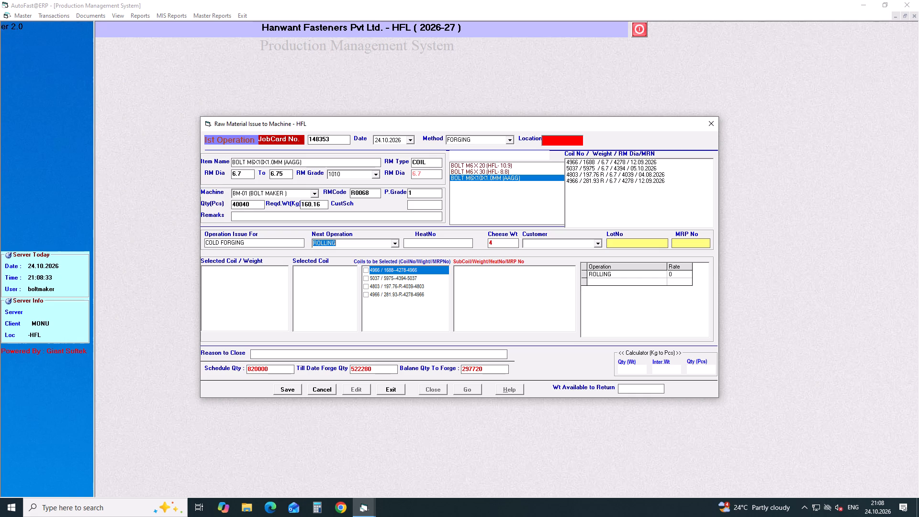
Assign coil 4966 / 281.93 with sub-coil 4966-2R to the bolt job card and save it.
{"action": "left_click", "coordinate": [363, 296]}
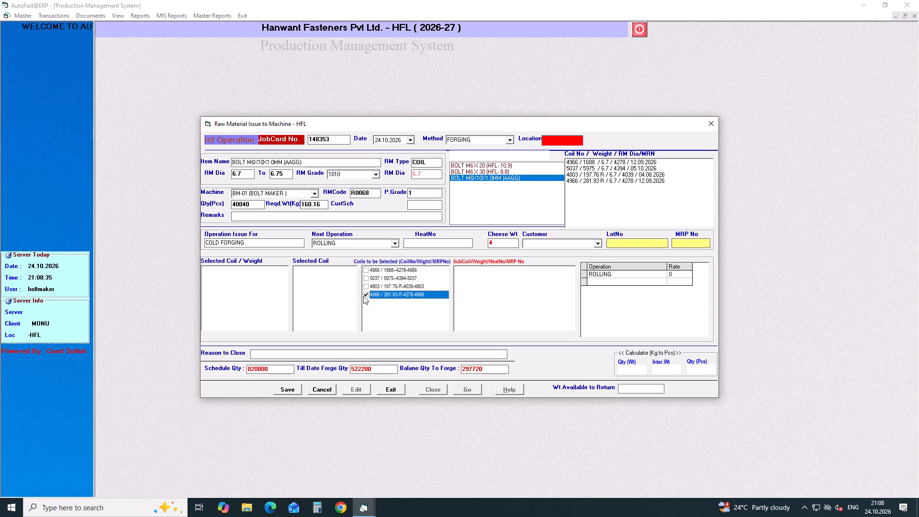
{"action": "left_click", "coordinate": [458, 271]}
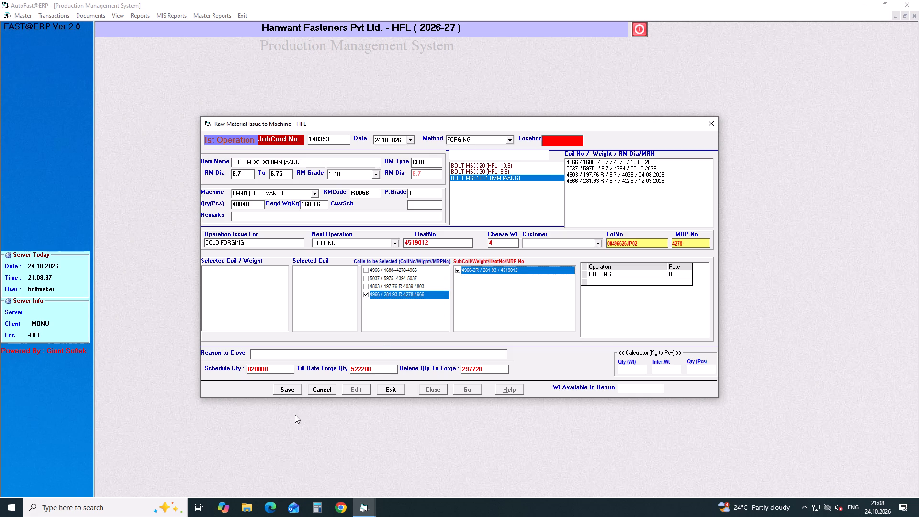
{"action": "left_click", "coordinate": [291, 391]}
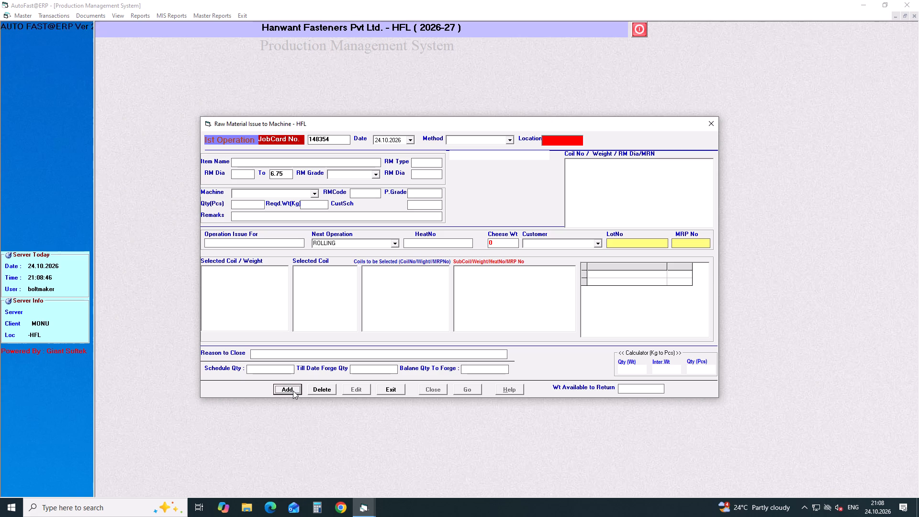
Start another job card with method FORGING and item SCREW MUFFLER PROTECTOR-M6X12.
{"action": "key", "text": "Return"}
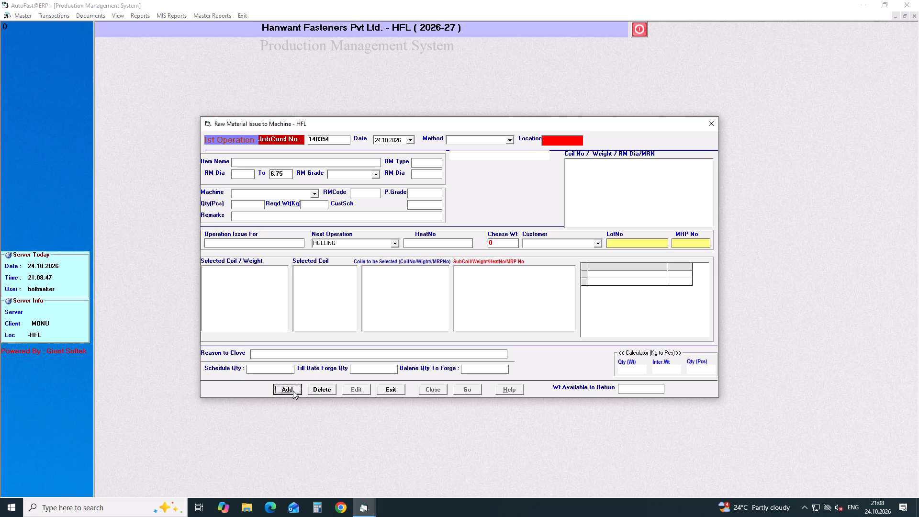
{"action": "key", "text": "Return"}
{"action": "key", "text": "Return"}
{"action": "key", "text": "Down"}
{"action": "key", "text": "Return"}
{"action": "type", "text": "SCREW MU"}
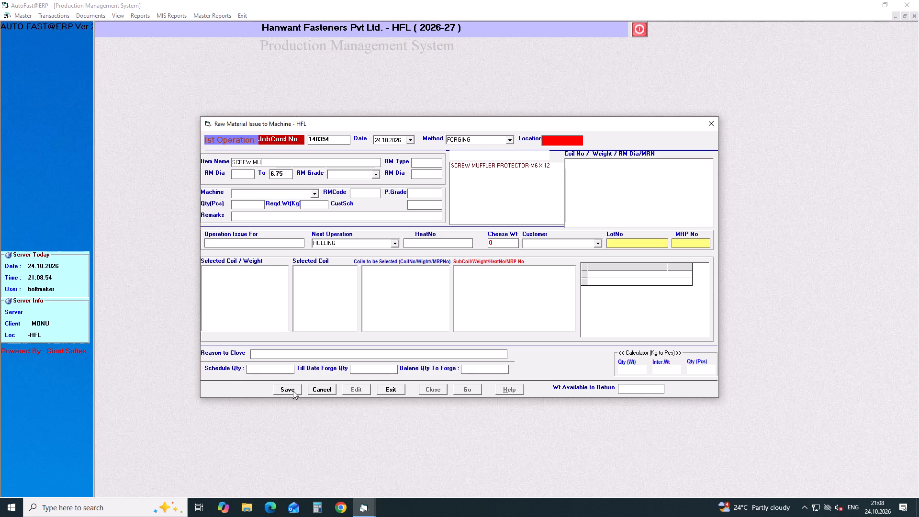
{"action": "key", "text": "Down"}
{"action": "key", "text": "Down"}
{"action": "key", "text": "Return"}
{"action": "key", "text": "Return"}
{"action": "key", "text": "Return"}
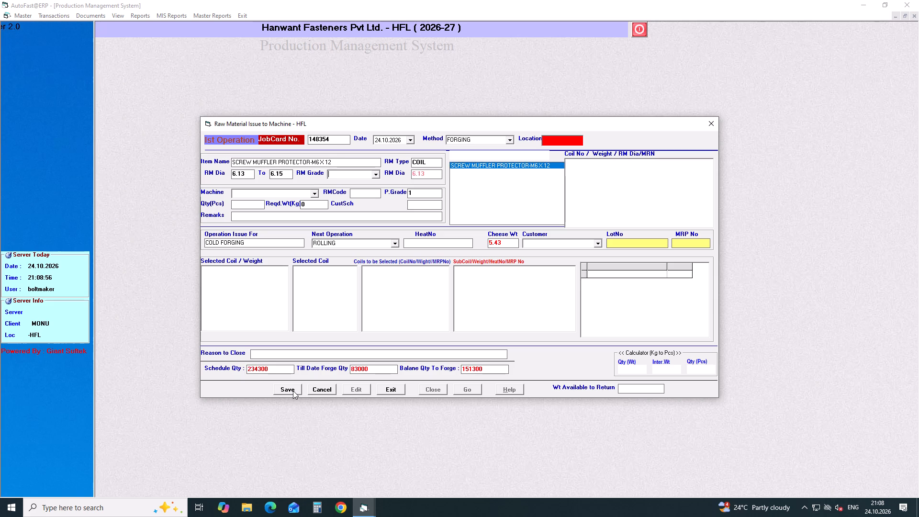
Fill the screw job card with RM grade 10B21, machine BM-02, quantity 51010 pcs and next operation ROLLING.
{"action": "key", "text": "Down"}
{"action": "key", "text": "Return"}
{"action": "key", "text": "Return"}
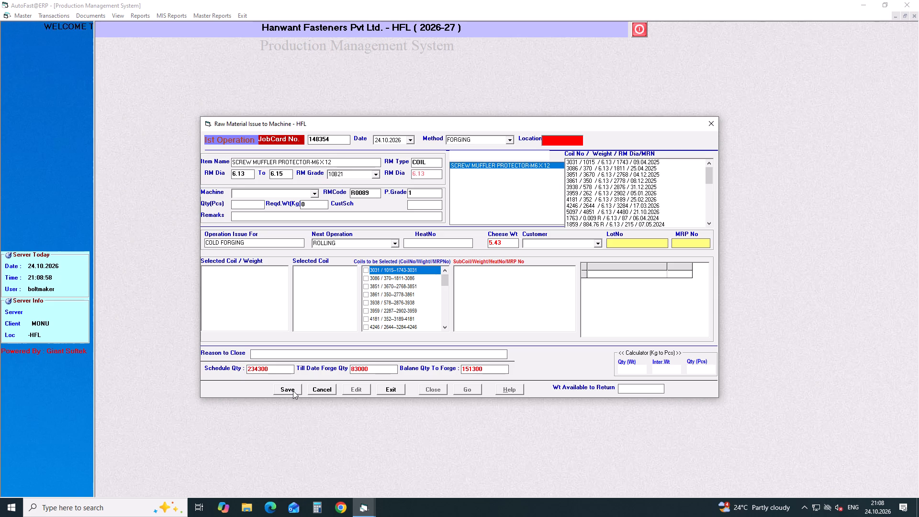
{"action": "type", "text": "BM"}
{"action": "key", "text": "Down"}
{"action": "key", "text": "Down"}
{"action": "key", "text": "Return"}
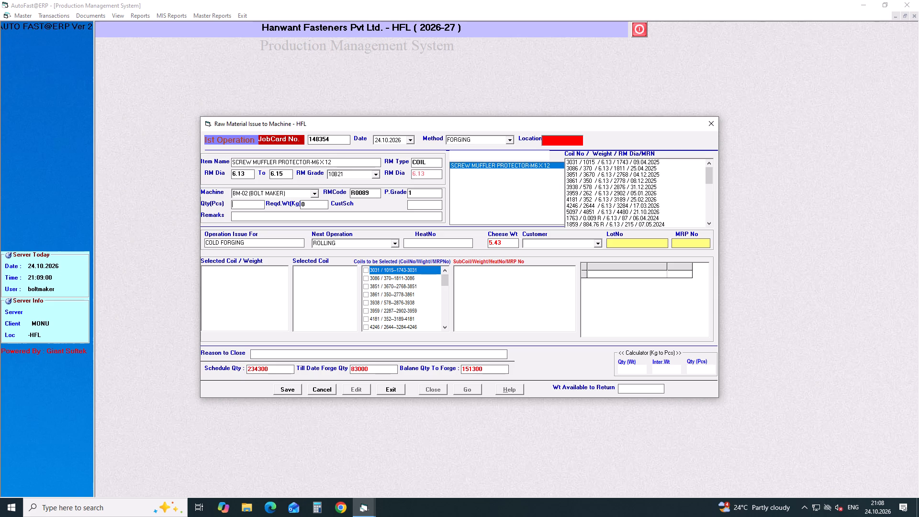
{"action": "type", "text": "51010"}
{"action": "key", "text": "Return"}
{"action": "key", "text": "Return"}
{"action": "key", "text": "Return"}
{"action": "key", "text": "Return"}
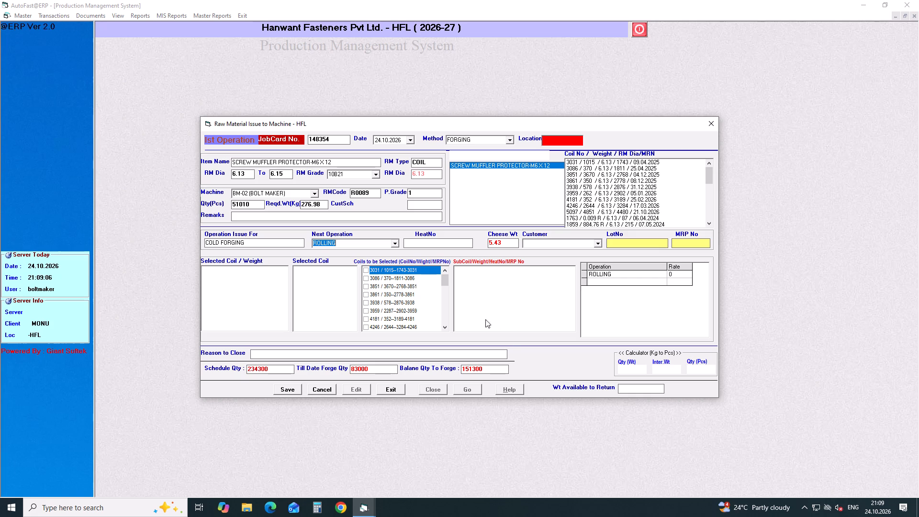
Assign coils 5097 / 142.07 and 5097 / 4851 with sub-coils 5097-1R and 5097-10 to the screw job card and save it.
{"action": "left_click_drag", "start_coordinate": [442, 279], "coordinate": [439, 328]}
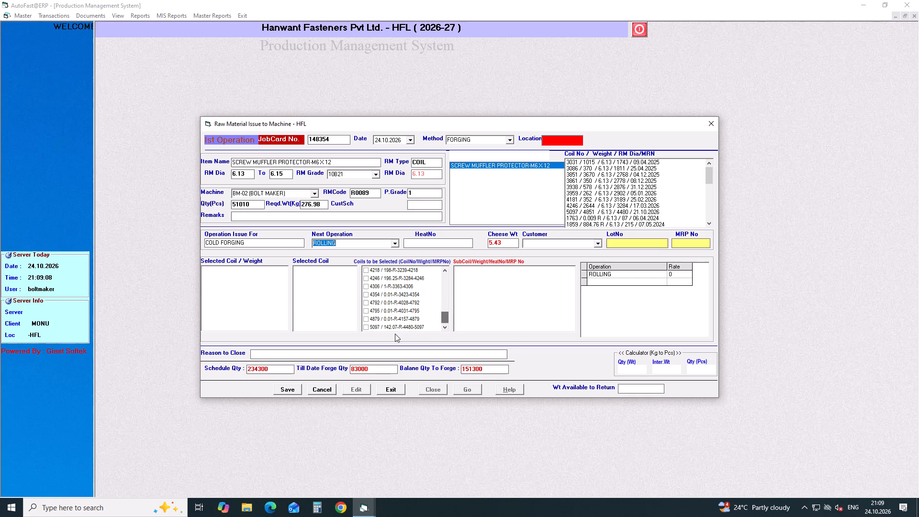
{"action": "left_click", "coordinate": [365, 328]}
{"action": "left_click_drag", "start_coordinate": [443, 315], "coordinate": [443, 287]}
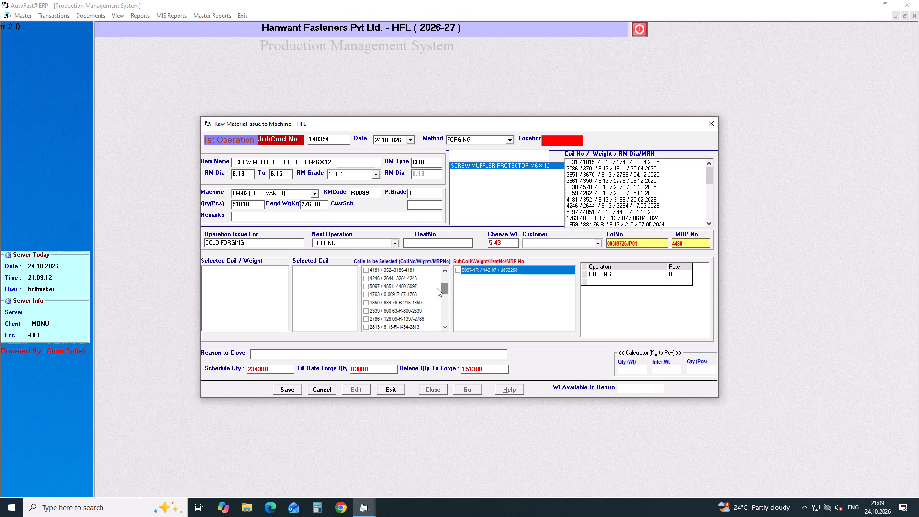
{"action": "left_click", "coordinate": [367, 286]}
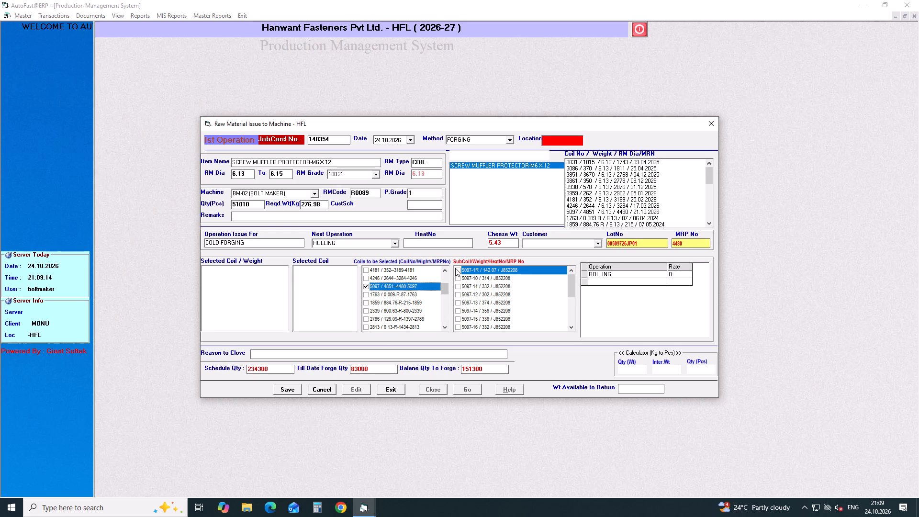
{"action": "left_click", "coordinate": [455, 268]}
{"action": "left_click", "coordinate": [455, 277]}
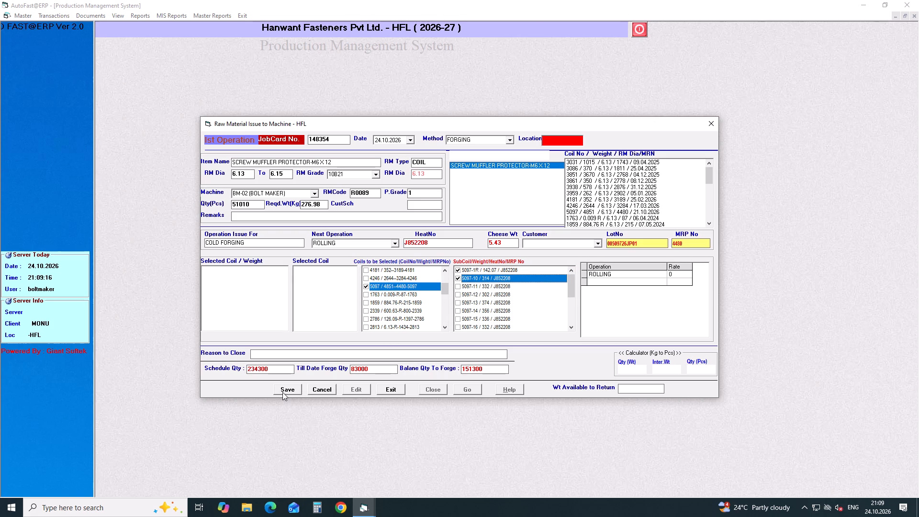
{"action": "left_click", "coordinate": [282, 392]}
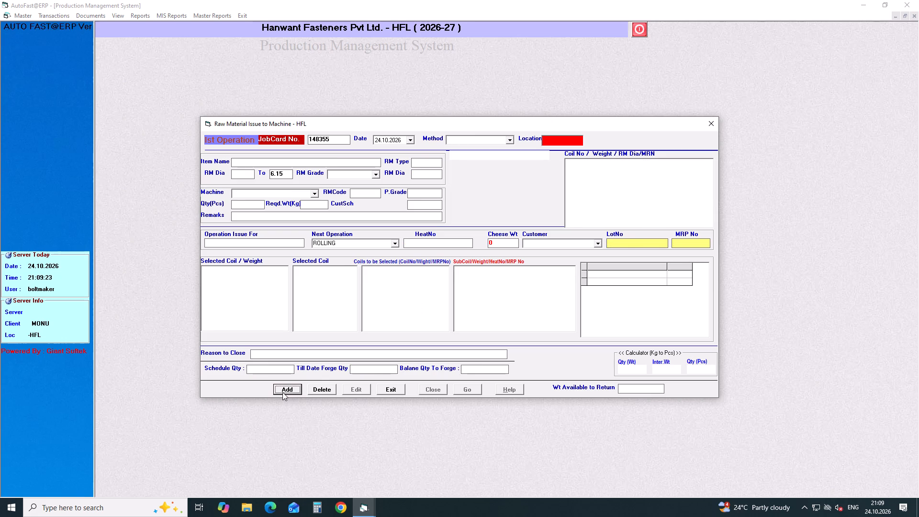
{"action": "key", "text": "Return"}
{"action": "key", "text": "Return"}
{"action": "key", "text": "Return"}
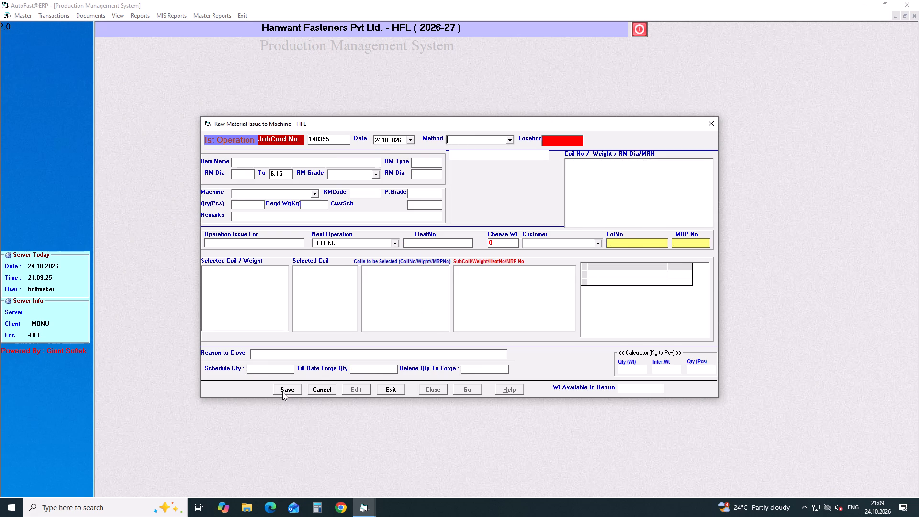
{"action": "key", "text": "Down"}
{"action": "key", "text": "Return"}
{"action": "type", "text": "BOLT FLANGE 6"}
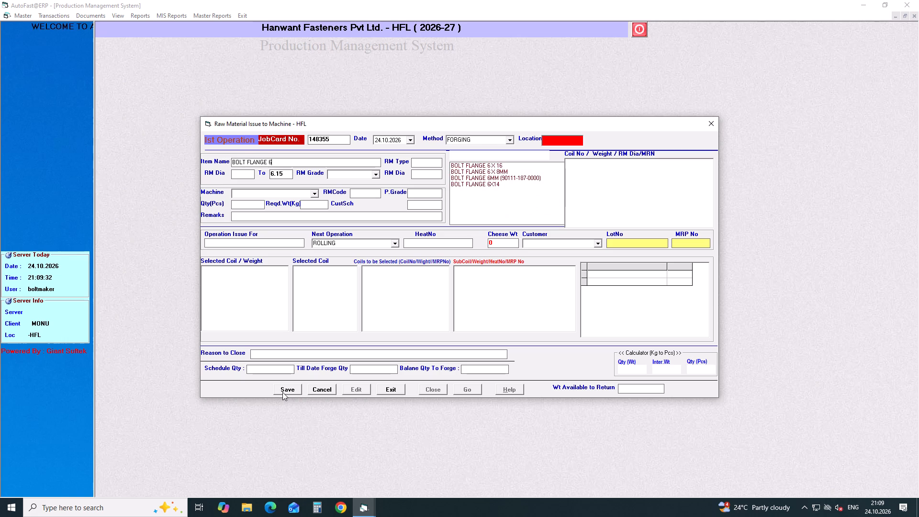
{"action": "key", "text": "Down"}
{"action": "key", "text": "Down"}
{"action": "key", "text": "Down"}
{"action": "key", "text": "Down"}
{"action": "key", "text": "Return"}
{"action": "key", "text": "Return"}
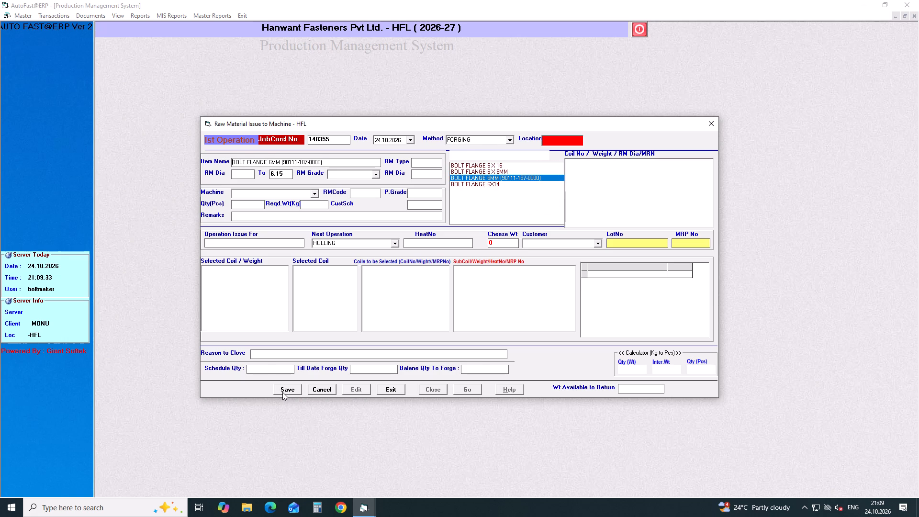
Fill the flange bolt job card with RM grade 10B21, machine BM-03, quantity 36020 pcs and next operation ROLLING.
{"action": "key", "text": "Return"}
{"action": "key", "text": "Down"}
{"action": "key", "text": "Return"}
{"action": "key", "text": "Return"}
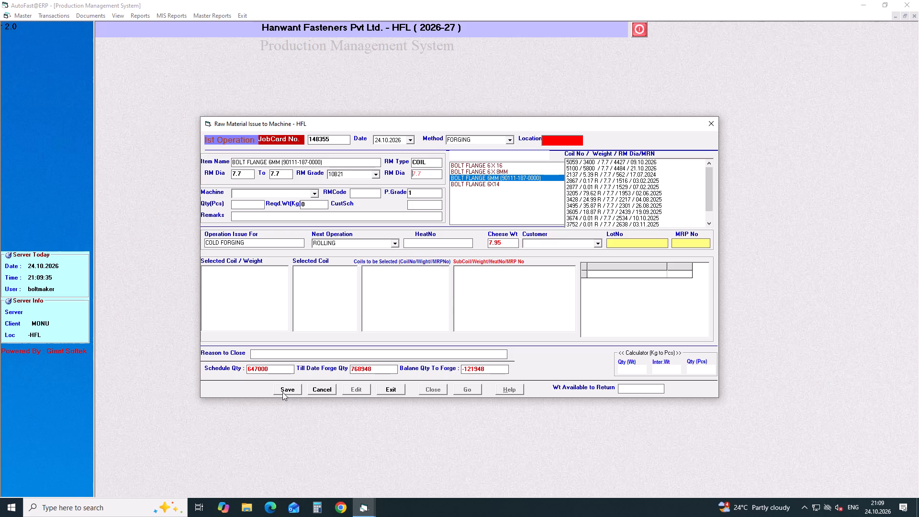
{"action": "type", "text": "BM"}
{"action": "key", "text": "Down"}
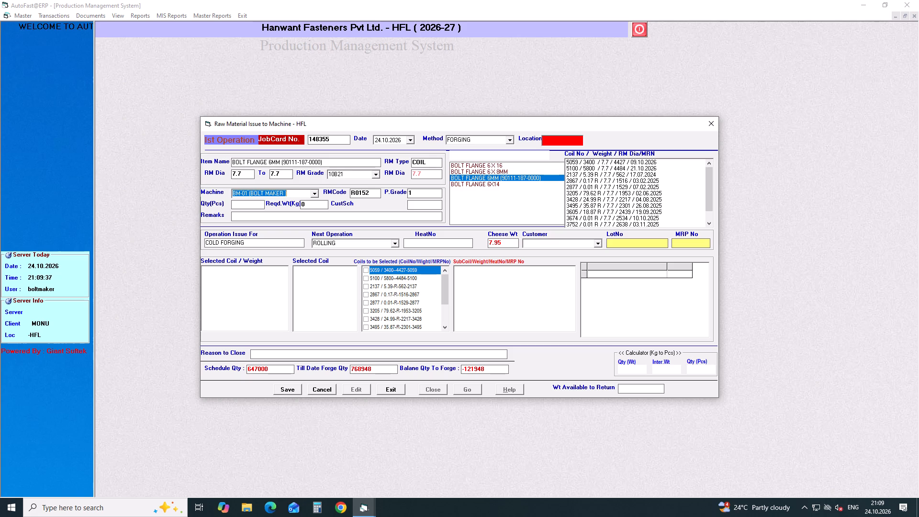
{"action": "key", "text": "Down"}
{"action": "key", "text": "Down"}
{"action": "key", "text": "Return"}
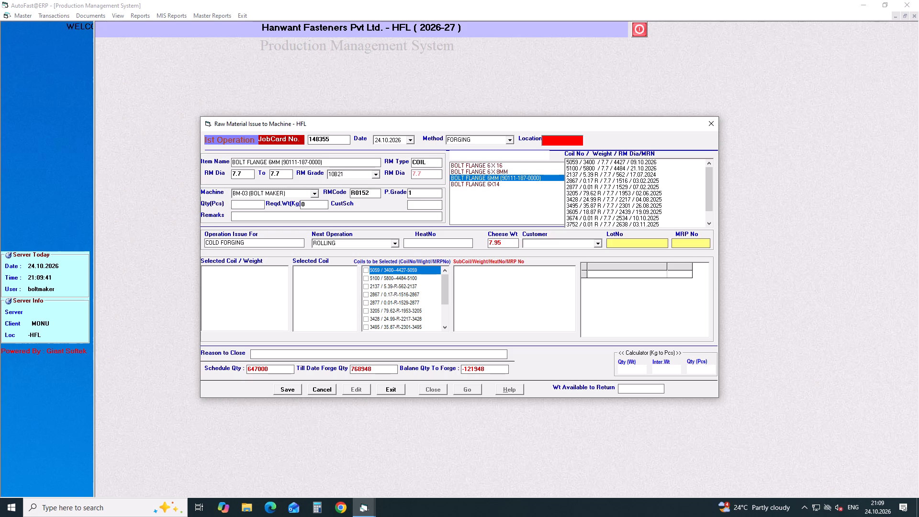
{"action": "type", "text": "36020"}
{"action": "key", "text": "Return"}
{"action": "key", "text": "Return"}
{"action": "key", "text": "Return"}
{"action": "key", "text": "Return"}
{"action": "key", "text": "Return"}
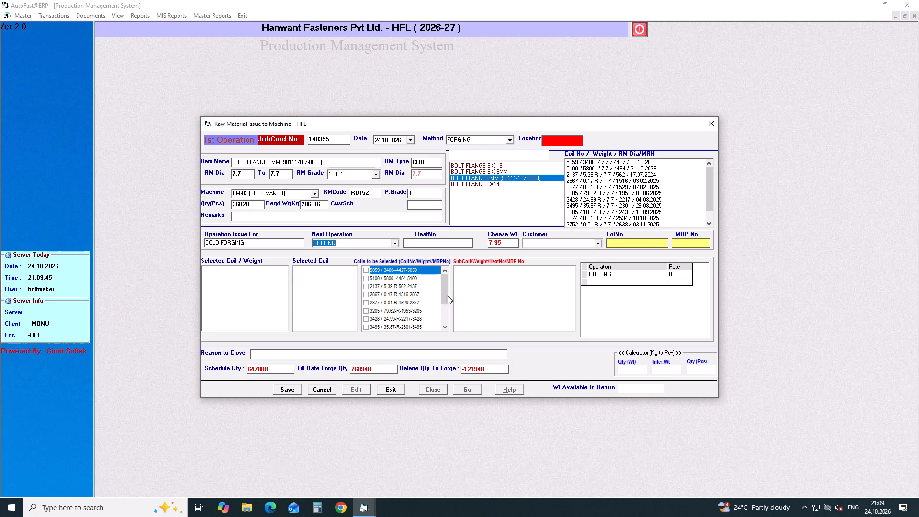
Assign coils 5059 / 118.02 and 5059 / 3400 with sub-coils 5059-13RR and 5059-14 to the flange bolt job card and save it.
{"action": "left_click_drag", "start_coordinate": [442, 281], "coordinate": [441, 327]}
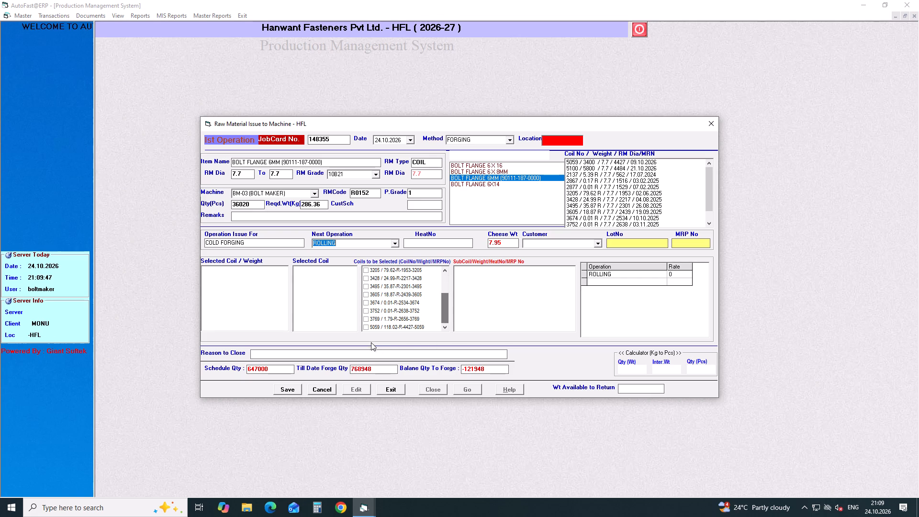
{"action": "left_click", "coordinate": [363, 328]}
{"action": "left_click_drag", "start_coordinate": [444, 308], "coordinate": [448, 277]}
{"action": "left_click", "coordinate": [364, 271]}
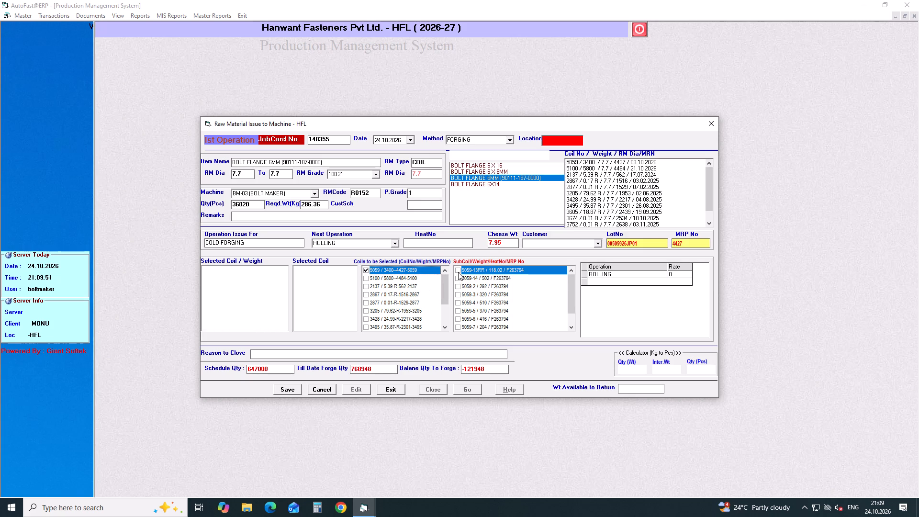
{"action": "left_click", "coordinate": [458, 272]}
{"action": "left_click", "coordinate": [458, 279]}
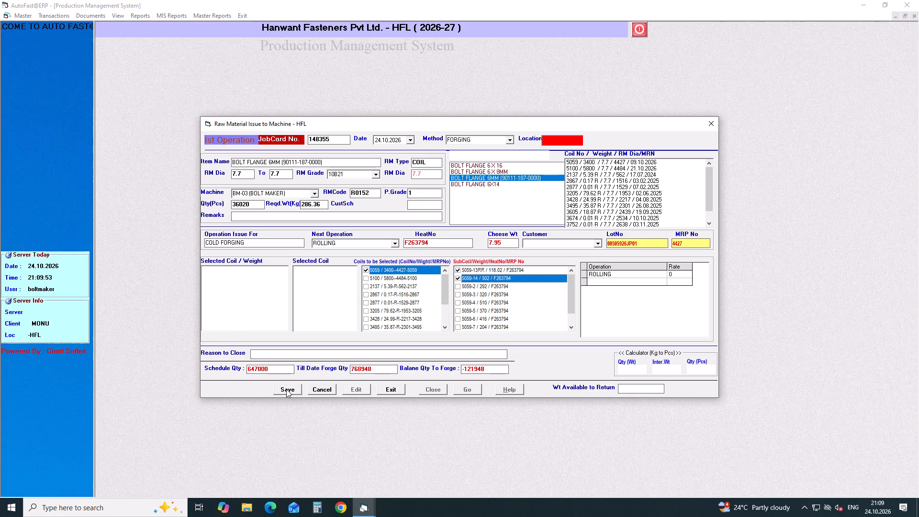
{"action": "left_click", "coordinate": [286, 389]}
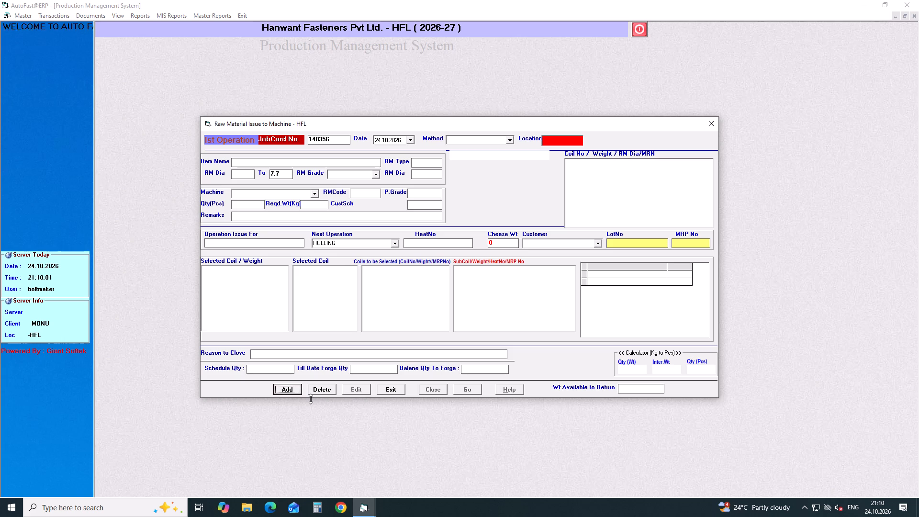
Start another job card with method FORGING and item BOLT LOCK PLATE M6X18 (KTPA).
{"action": "key", "text": "Return"}
{"action": "key", "text": "Return"}
{"action": "key", "text": "Return"}
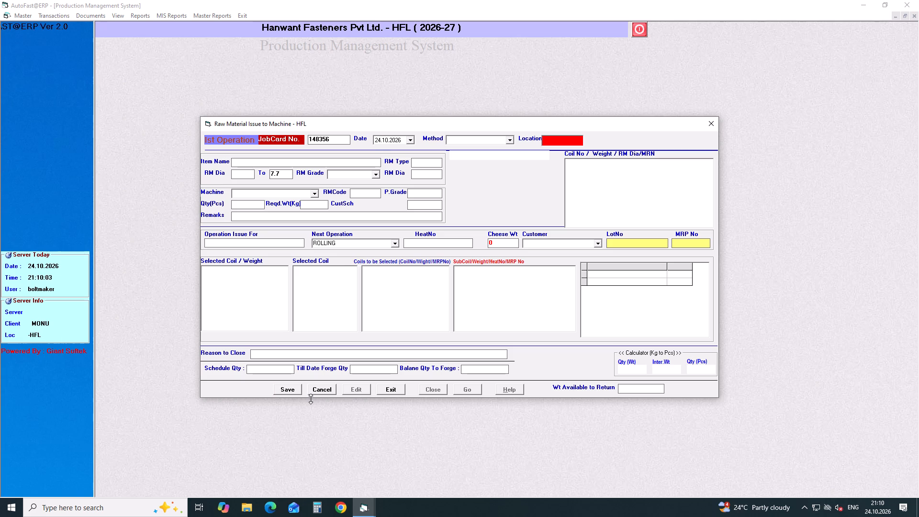
{"action": "key", "text": "Down"}
{"action": "key", "text": "Return"}
{"action": "key", "text": "Return"}
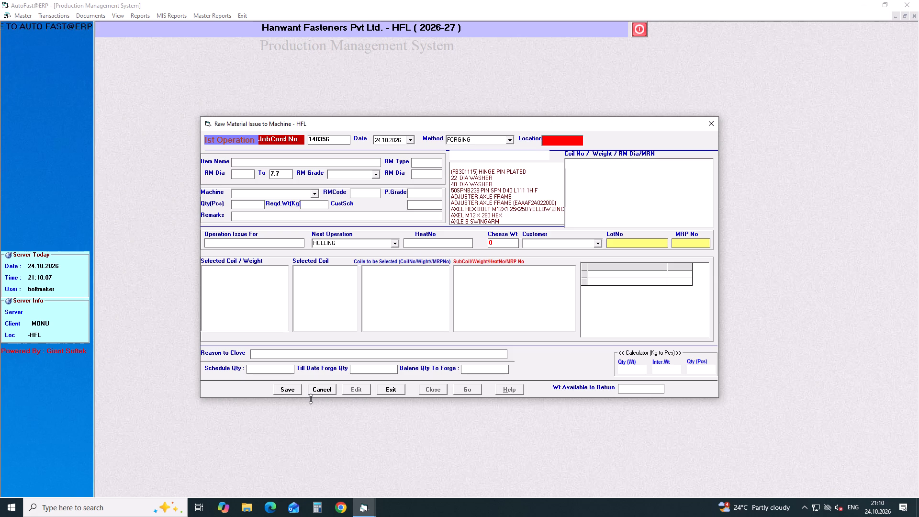
{"action": "type", "text": "BOLT LO"}
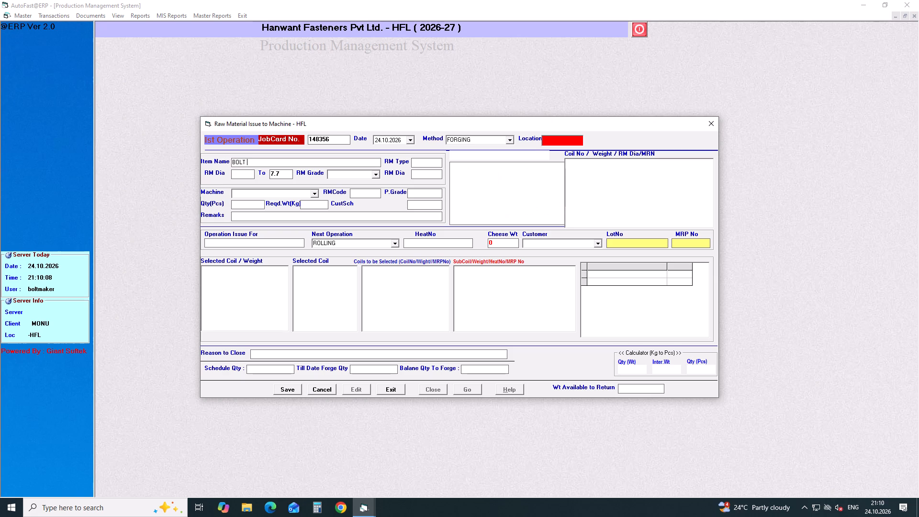
{"action": "key", "text": "Down"}
{"action": "key", "text": "Down"}
{"action": "key", "text": "Return"}
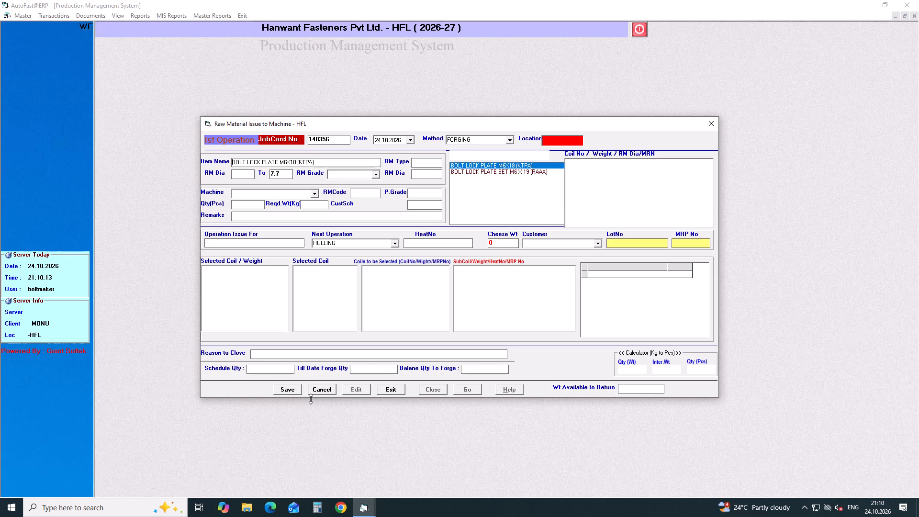
Fill the lock plate bolt job card with RM grade En8D, machine BM-04, quantity 32020 pcs and next operation ROLLING.
{"action": "key", "text": "Return"}
{"action": "key", "text": "Return"}
{"action": "key", "text": "Down"}
{"action": "key", "text": "Return"}
{"action": "key", "text": "Return"}
{"action": "type", "text": "BM"}
{"action": "key", "text": "Down"}
{"action": "key", "text": "Down"}
{"action": "key", "text": "Down"}
{"action": "key", "text": "Down"}
{"action": "key", "text": "Return"}
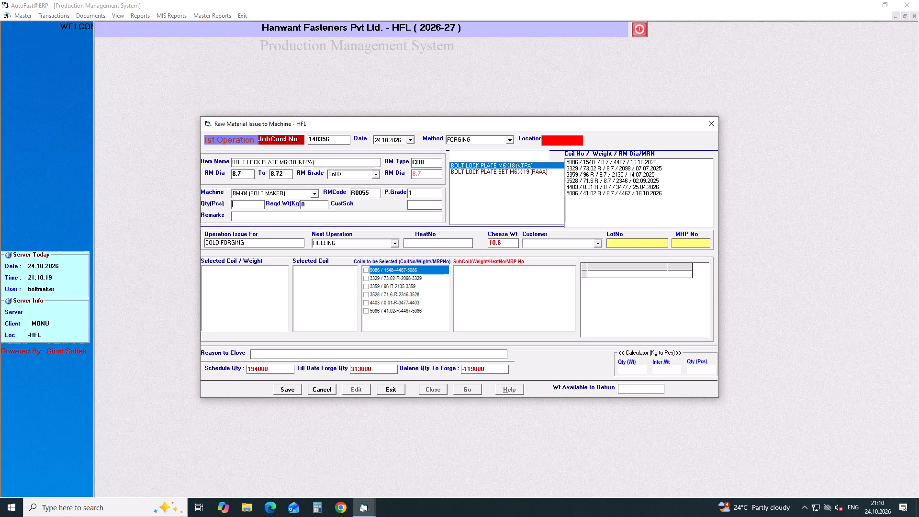
{"action": "type", "text": "32020"}
{"action": "key", "text": "Return"}
{"action": "key", "text": "Return"}
{"action": "key", "text": "Return"}
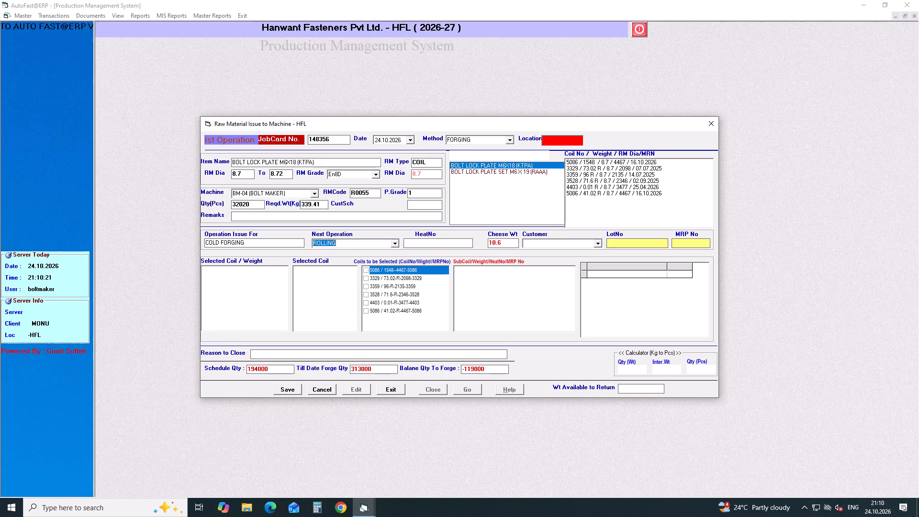
{"action": "key", "text": "Return"}
{"action": "key", "text": "Return"}
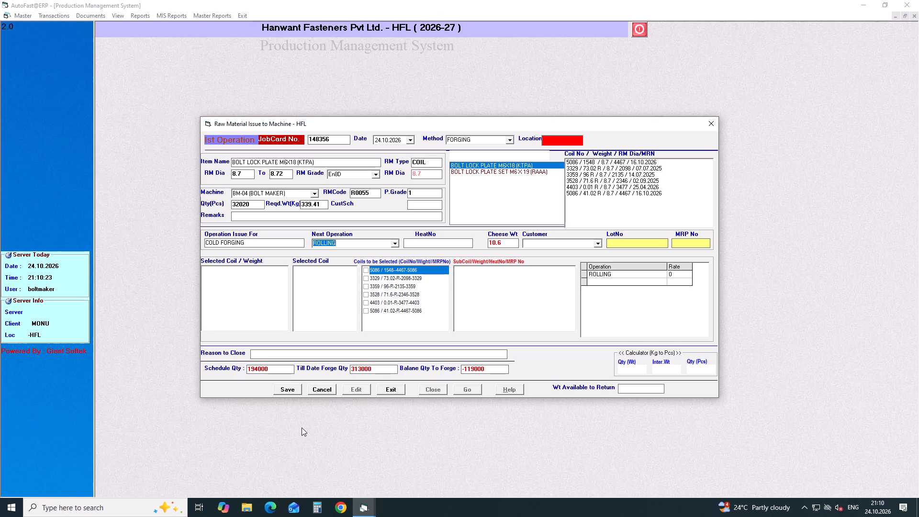
Assign coils 5086 / 41.02 and 5086 / 1548 with sub-coils 5086-3R and 5086-4 to the lock plate bolt job card and save it.
{"action": "left_click", "coordinate": [364, 311]}
{"action": "left_click", "coordinate": [365, 271]}
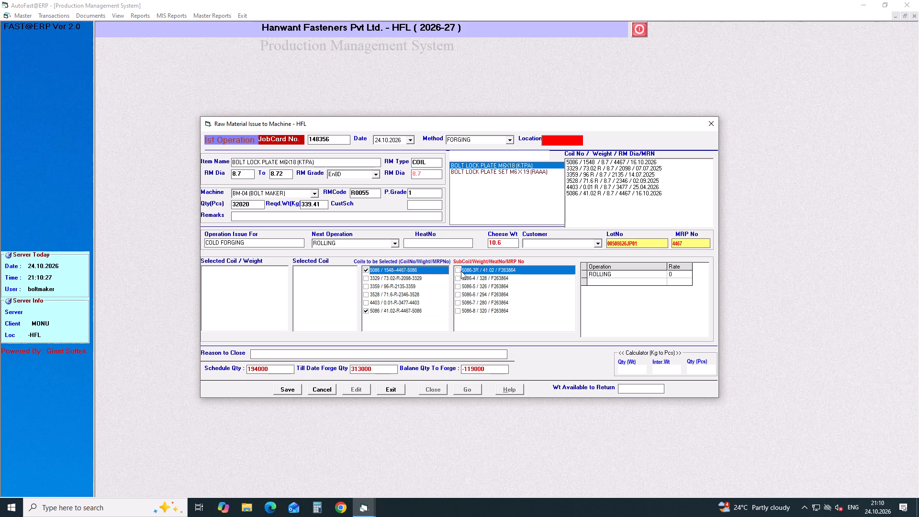
{"action": "left_click", "coordinate": [458, 270]}
{"action": "left_click", "coordinate": [457, 278]}
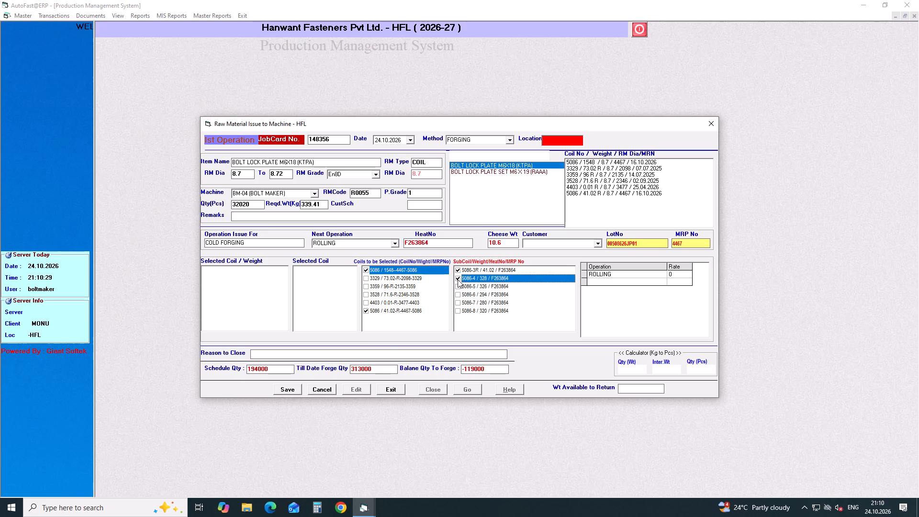
{"action": "left_click", "coordinate": [292, 391]}
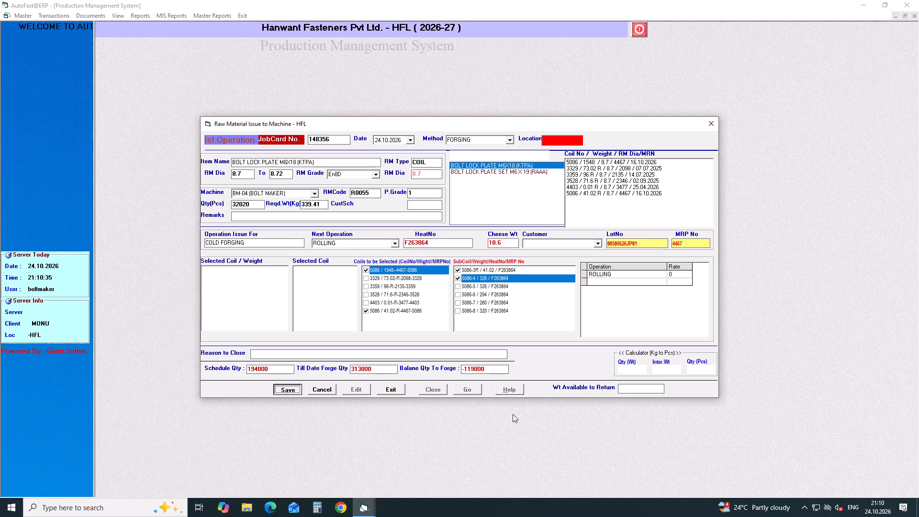
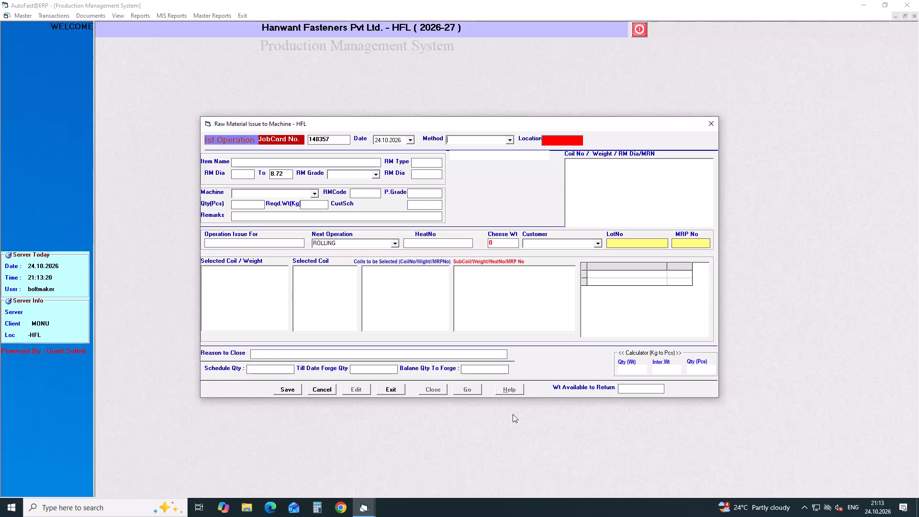
Set the new job card's method to FORGING and item to SHCS M10X1.5X40 GR 12.9 F/T BLK SEMI-FINISH.
{"action": "key", "text": "Down"}
{"action": "key", "text": "Return"}
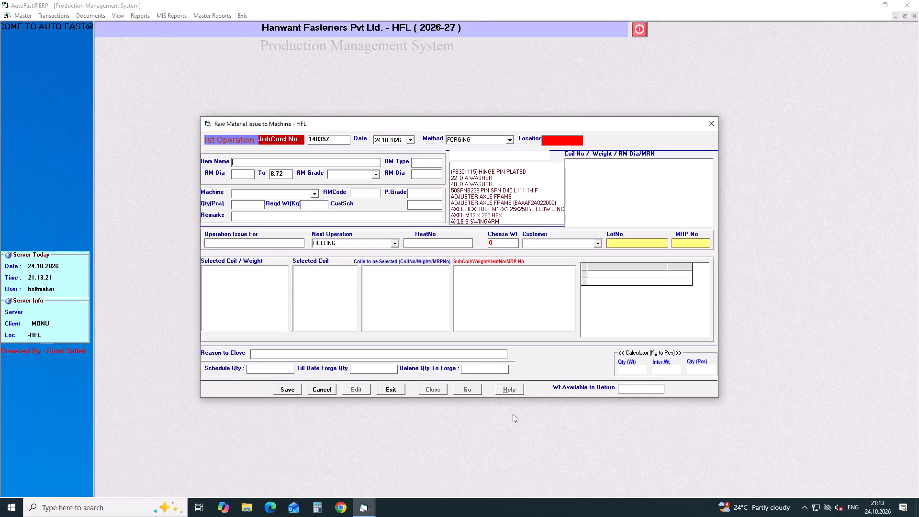
{"action": "type", "text": "SHCS M10"}
{"action": "key", "text": "Down"}
{"action": "key", "text": "Down"}
{"action": "key", "text": "Down"}
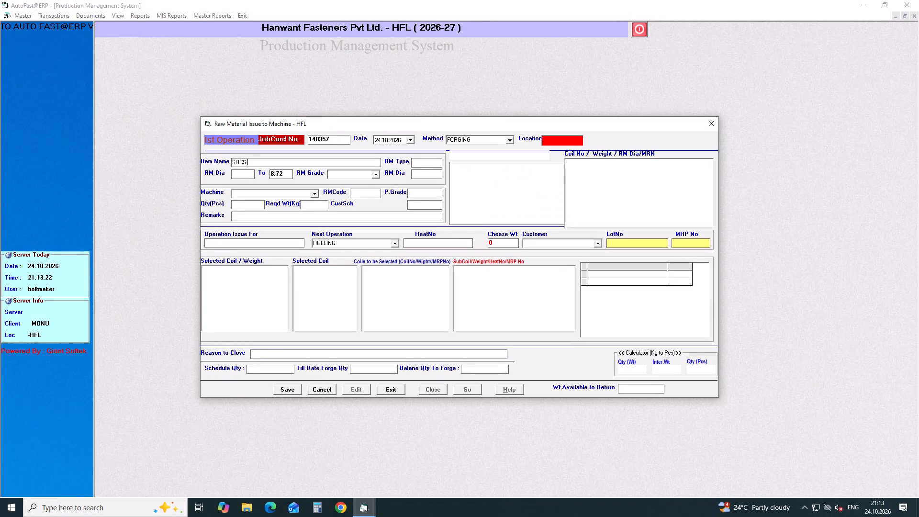
{"action": "key", "text": "Down"}
{"action": "key", "text": "Down"}
{"action": "key", "text": "Down"}
{"action": "key", "text": "Down"}
{"action": "key", "text": "Down"}
{"action": "key", "text": "Down"}
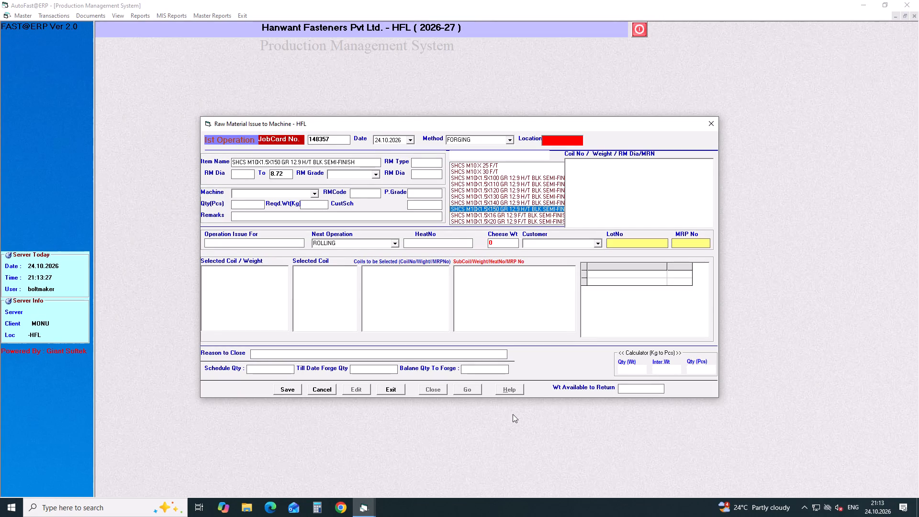
{"action": "key", "text": "Down"}
{"action": "key", "text": "Down"}
{"action": "key", "text": "Down"}
{"action": "key", "text": "Down"}
{"action": "key", "text": "Down"}
{"action": "key", "text": "Down"}
{"action": "key", "text": "Down"}
{"action": "key", "text": "Up"}
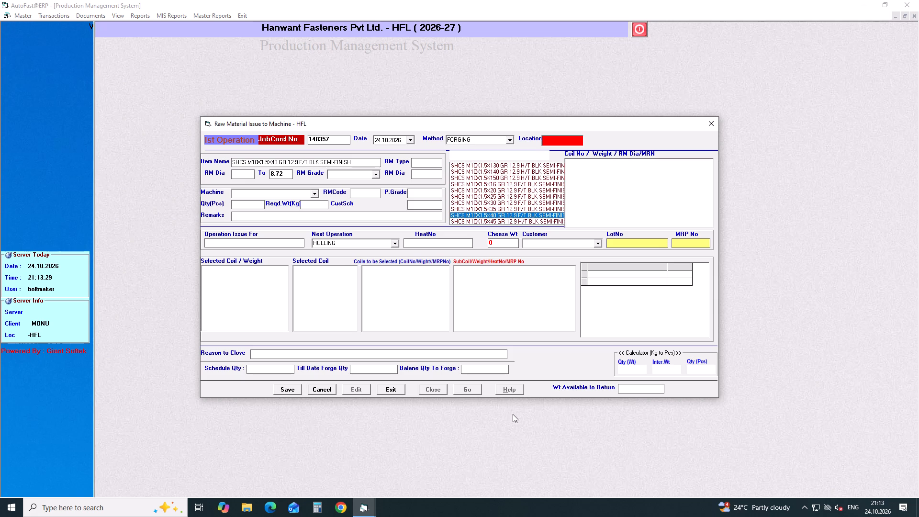
{"action": "key", "text": "Return"}
Fill the SHCS M10X1.5X40 job card with RM grade 51B37, machine BM-05, quantity 26030 pcs and next operation ROLLING.
{"action": "key", "text": "Return"}
{"action": "key", "text": "Return"}
{"action": "key", "text": "Down"}
{"action": "key", "text": "Down"}
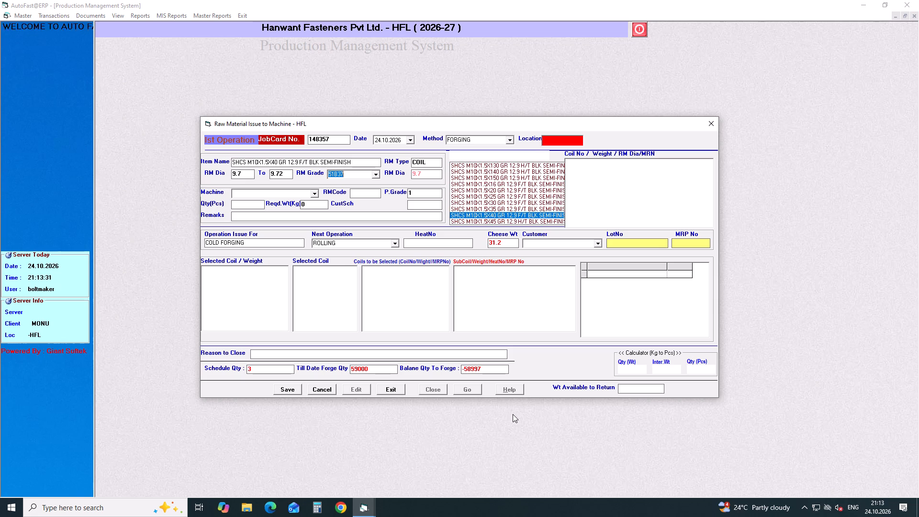
{"action": "key", "text": "Return"}
{"action": "key", "text": "Return"}
{"action": "type", "text": "BM"}
{"action": "key", "text": "Down"}
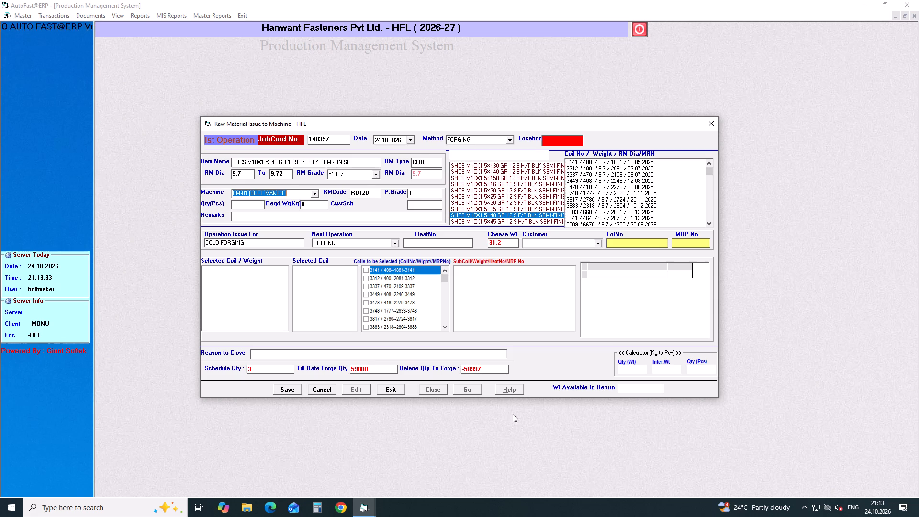
{"action": "key", "text": "Down"}
{"action": "key", "text": "Down"}
{"action": "key", "text": "Down"}
{"action": "key", "text": "Down"}
{"action": "key", "text": "Down"}
{"action": "key", "text": "Up"}
{"action": "key", "text": "Return"}
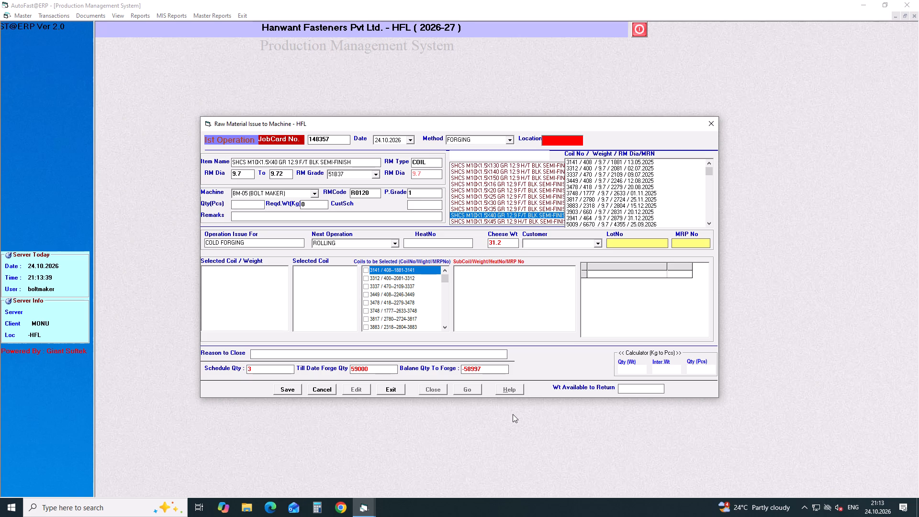
{"action": "type", "text": "26030"}
{"action": "key", "text": "Return"}
{"action": "key", "text": "Return"}
{"action": "key", "text": "Return"}
{"action": "key", "text": "Return"}
{"action": "key", "text": "Return"}
{"action": "key", "text": "Return"}
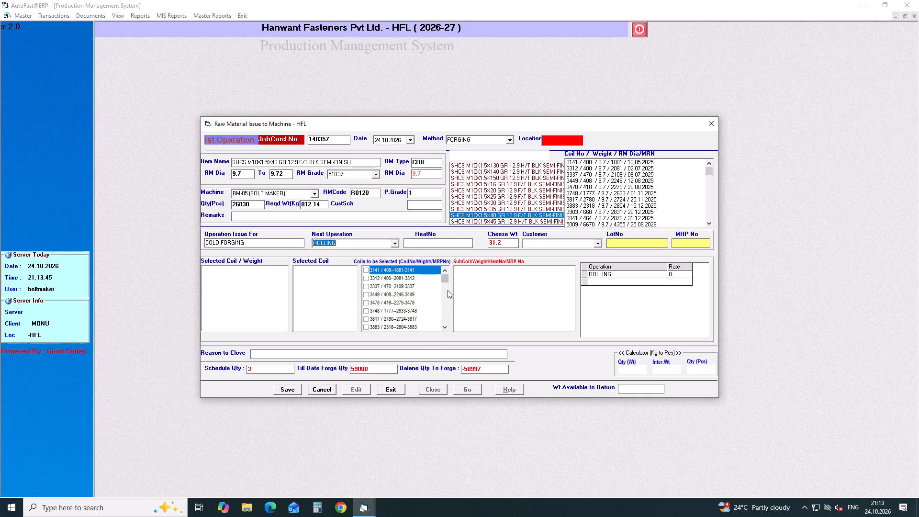
Assign coils 5078 / 529.97 and 5078 / 3354 with sub-coils 5078-2R and 5078-3 to the SHCS job card and save it.
{"action": "left_click_drag", "start_coordinate": [443, 277], "coordinate": [442, 328]}
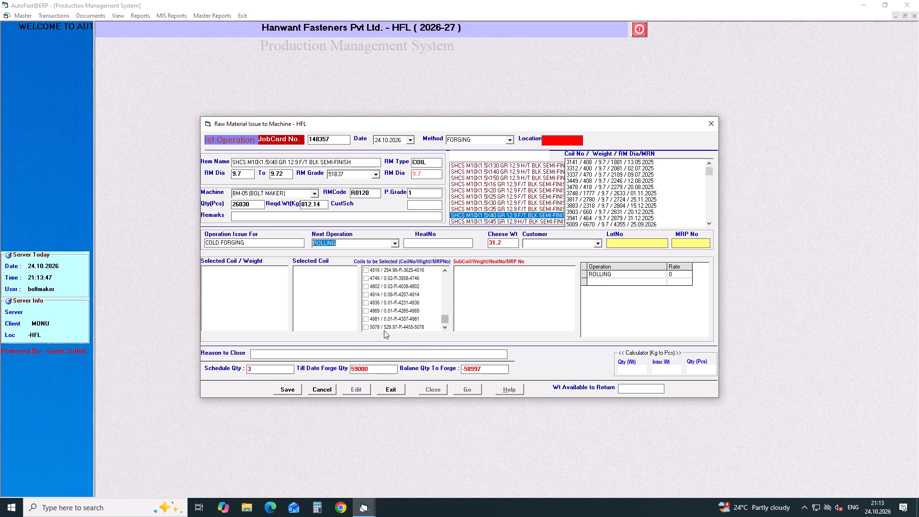
{"action": "left_click", "coordinate": [365, 326]}
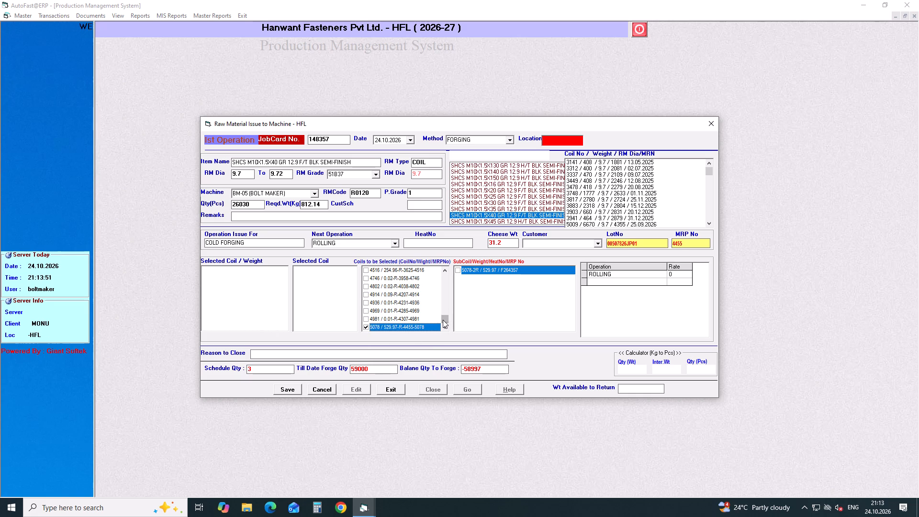
{"action": "left_click_drag", "start_coordinate": [443, 320], "coordinate": [442, 293]}
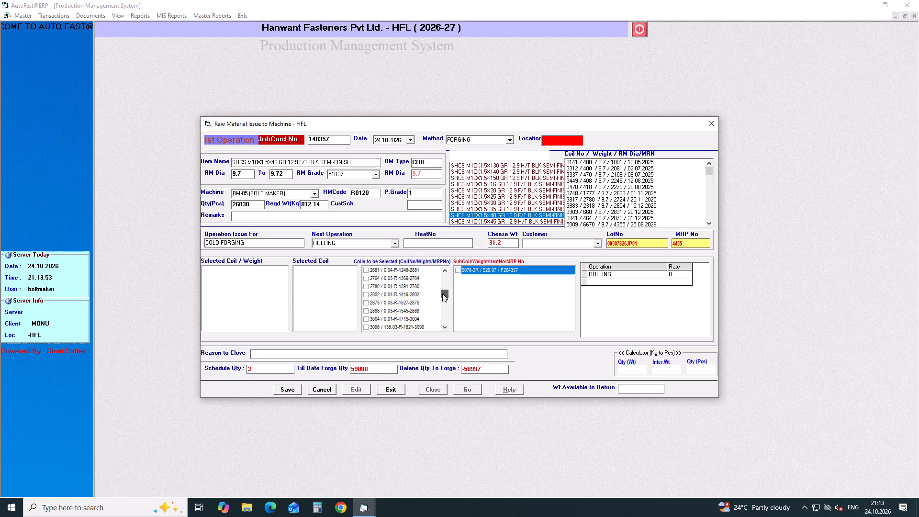
{"action": "left_click_drag", "start_coordinate": [442, 293], "coordinate": [441, 287]}
{"action": "left_click", "coordinate": [365, 280]}
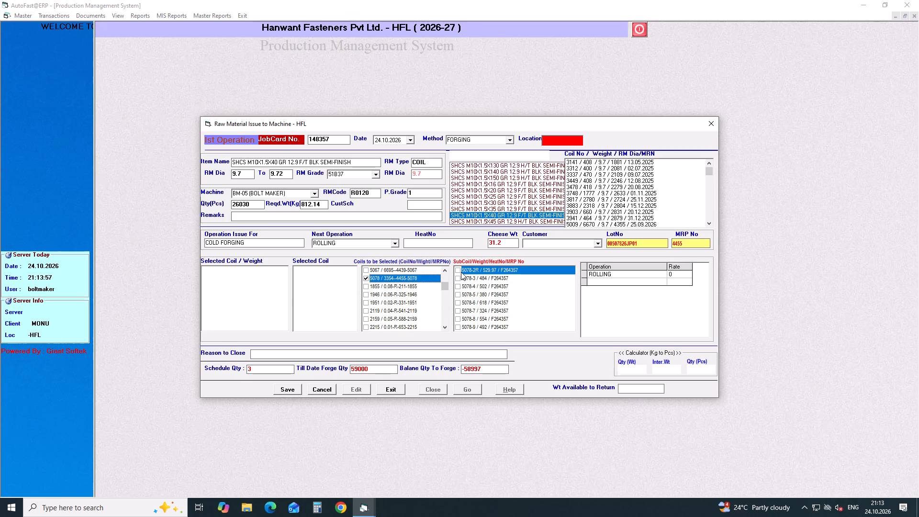
{"action": "left_click", "coordinate": [457, 270]}
{"action": "left_click", "coordinate": [457, 277]}
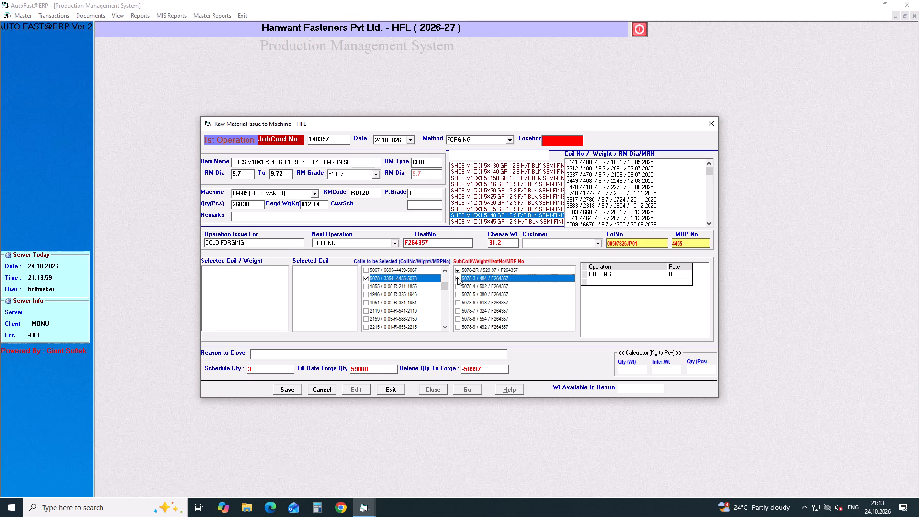
{"action": "left_click", "coordinate": [291, 391]}
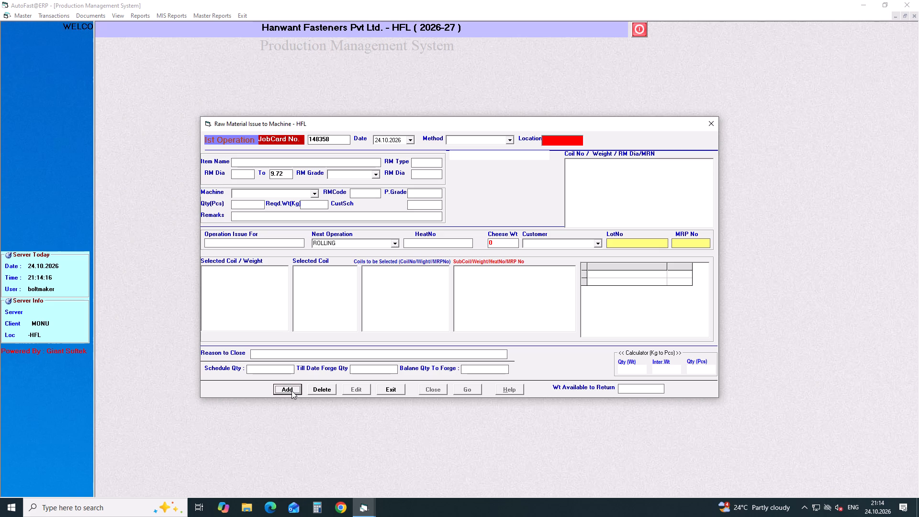
Start another job card with method FORGING and item BOLT M8 X 1.25 X 53.50.
{"action": "key", "text": "Return"}
{"action": "key", "text": "Return"}
{"action": "key", "text": "Return"}
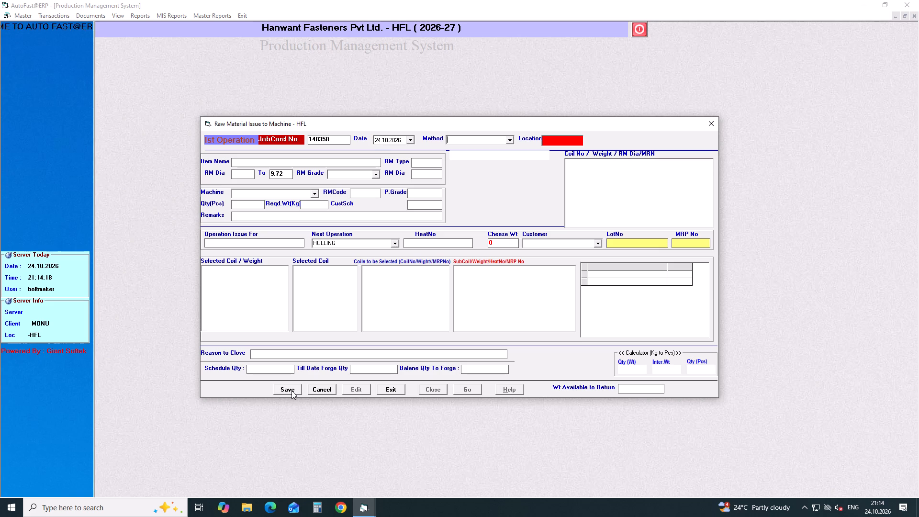
{"action": "key", "text": "Down"}
{"action": "key", "text": "Return"}
{"action": "type", "text": "BOLT M"}
{"action": "type", "text": "08"}
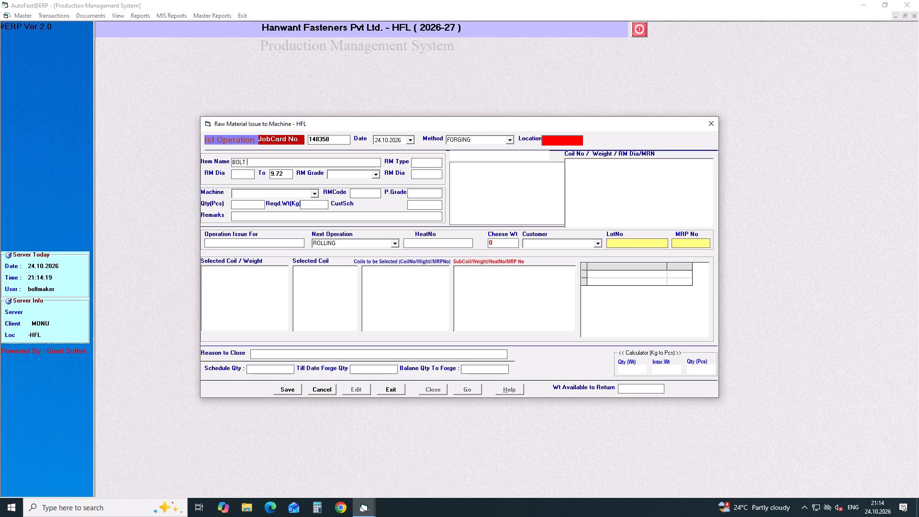
{"action": "key", "text": "BackSpace"}
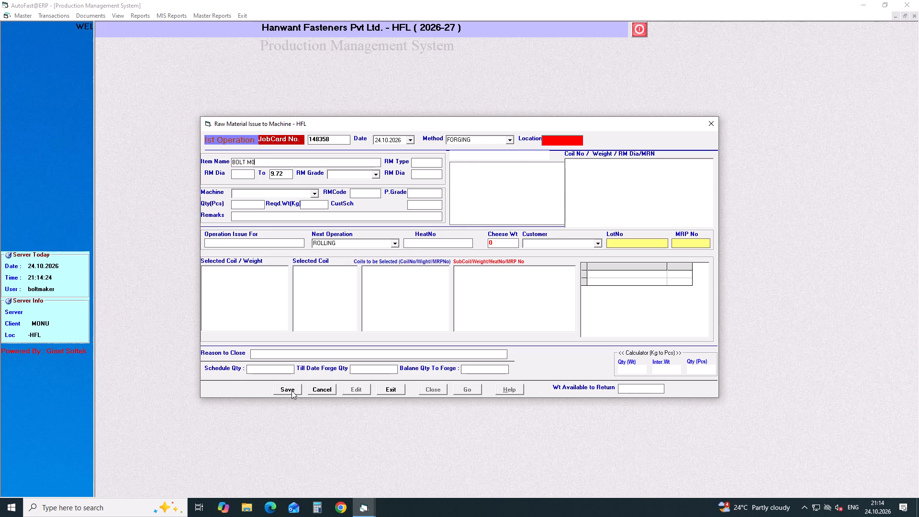
{"action": "key", "text": "BackSpace"}
{"action": "key", "text": "8"}
{"action": "key", "text": "Down"}
{"action": "key", "text": "Down"}
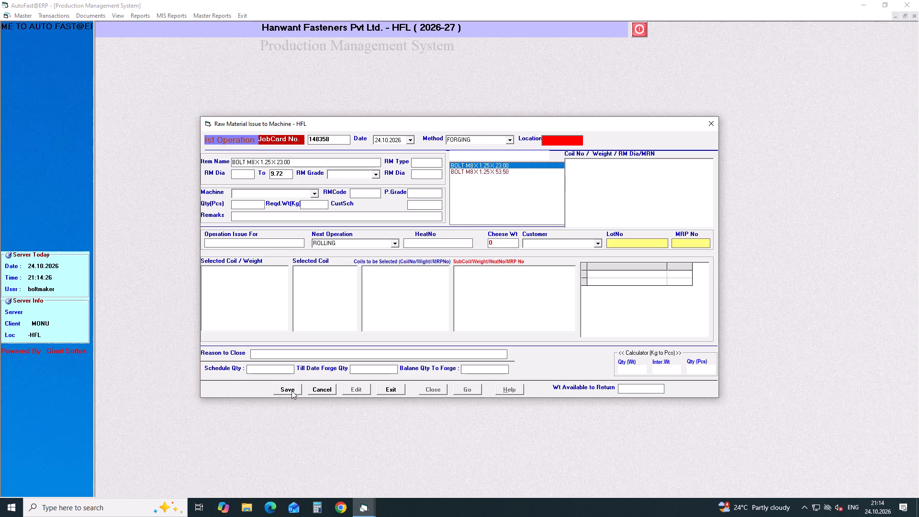
{"action": "key", "text": "Down"}
{"action": "key", "text": "Return"}
Set RM grade 1541 and machine BM-06 (BOLT MAKER) on the M8 bolt job card.
{"action": "key", "text": "Return"}
{"action": "key", "text": "Return"}
{"action": "key", "text": "Down"}
{"action": "key", "text": "Return"}
{"action": "key", "text": "Return"}
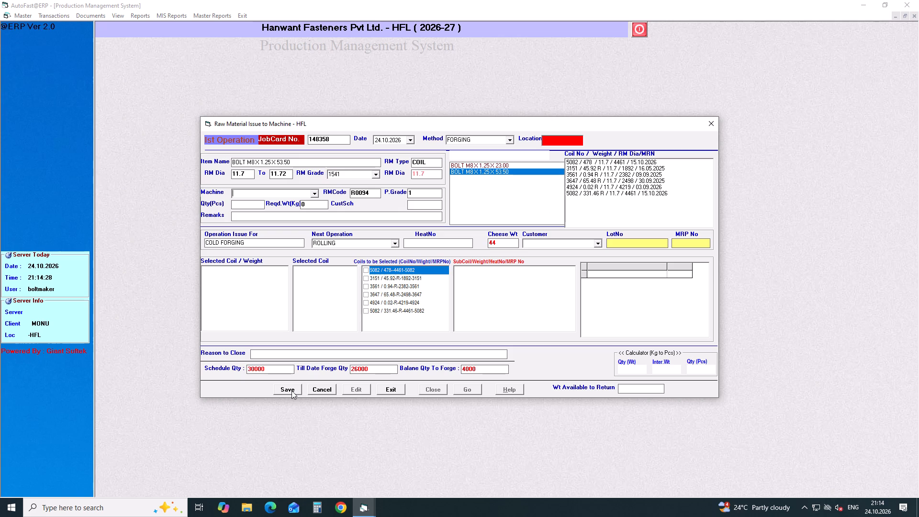
{"action": "type", "text": "BM"}
{"action": "key", "text": "Down"}
{"action": "key", "text": "Down"}
{"action": "key", "text": "Down"}
{"action": "key", "text": "Down"}
{"action": "key", "text": "Down"}
{"action": "key", "text": "Down"}
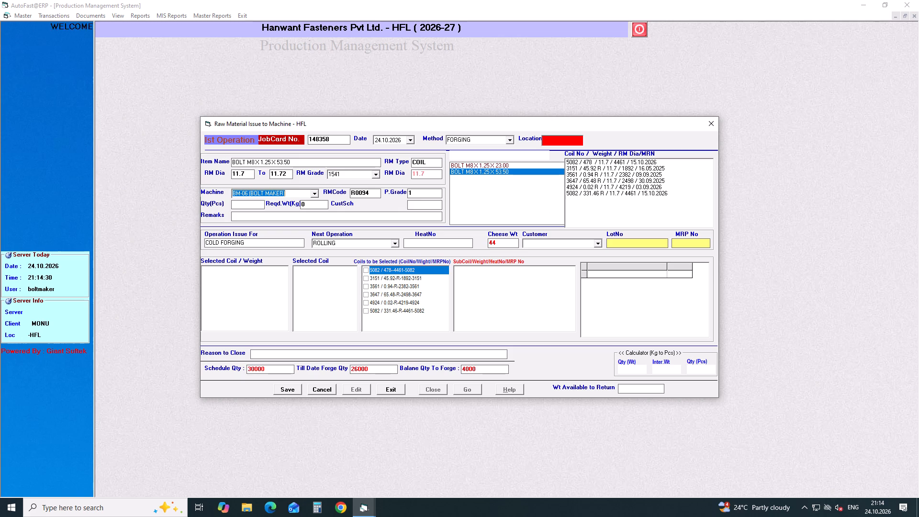
{"action": "key", "text": "Return"}
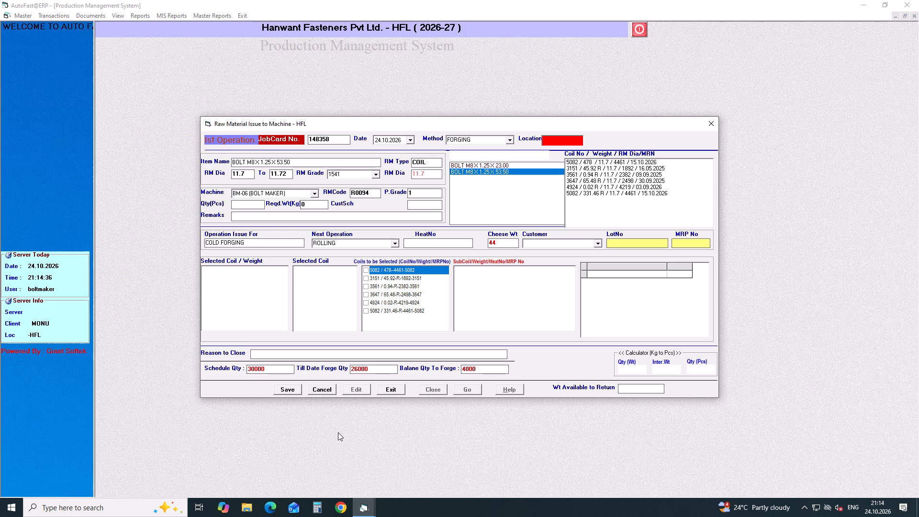
Select coils 5082 / 331.46 and 5082 / 478 for the M8 bolt job card.
{"action": "left_click", "coordinate": [366, 310]}
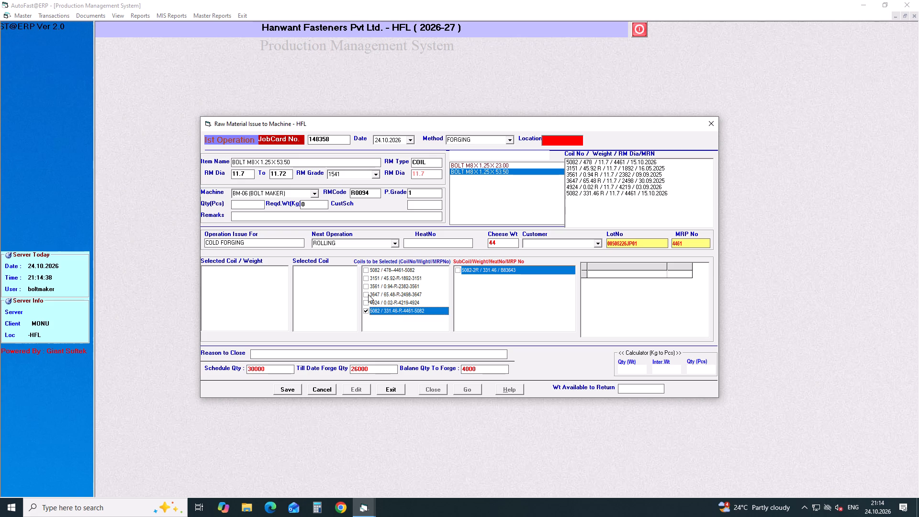
{"action": "left_click", "coordinate": [364, 270]}
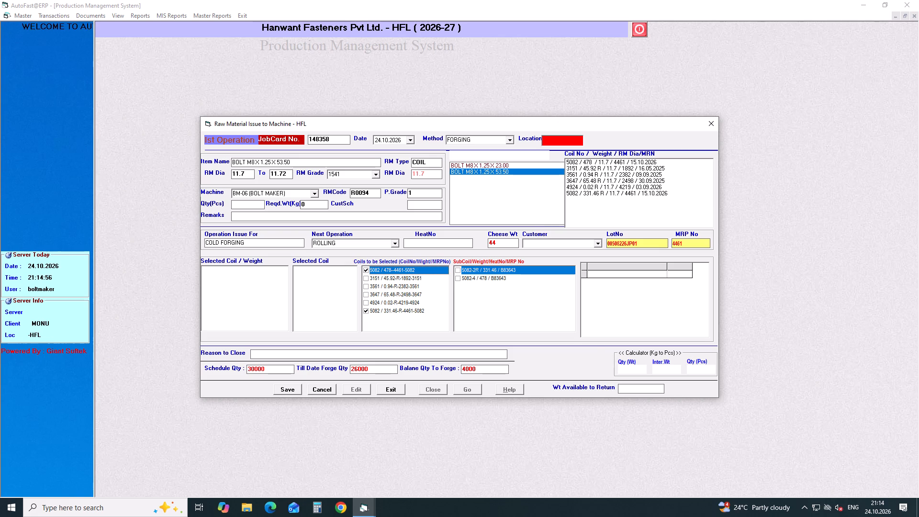
Convert 809.46 kg to pieces with the calculator for the job card quantity and accept ROLLING as next operation.
{"action": "left_click", "coordinate": [621, 371]}
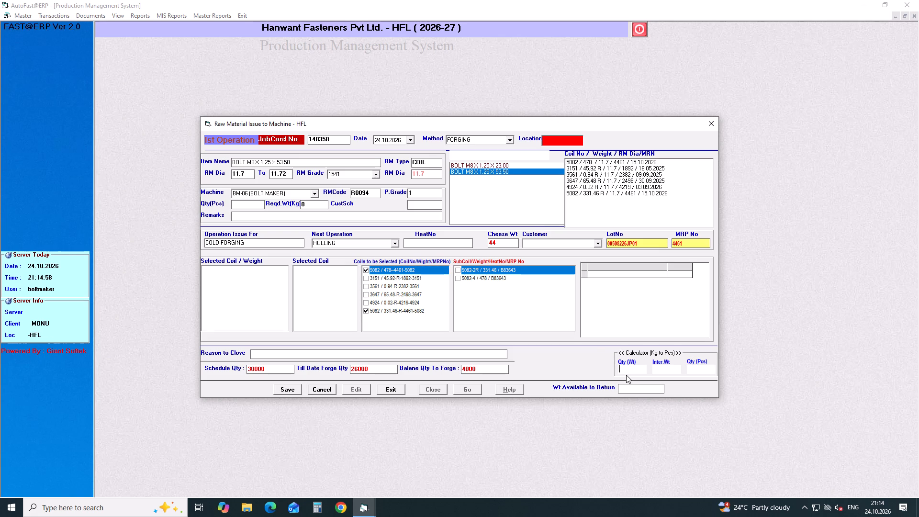
{"action": "type", "text": "809"}
{"action": "type", "text": ".46"}
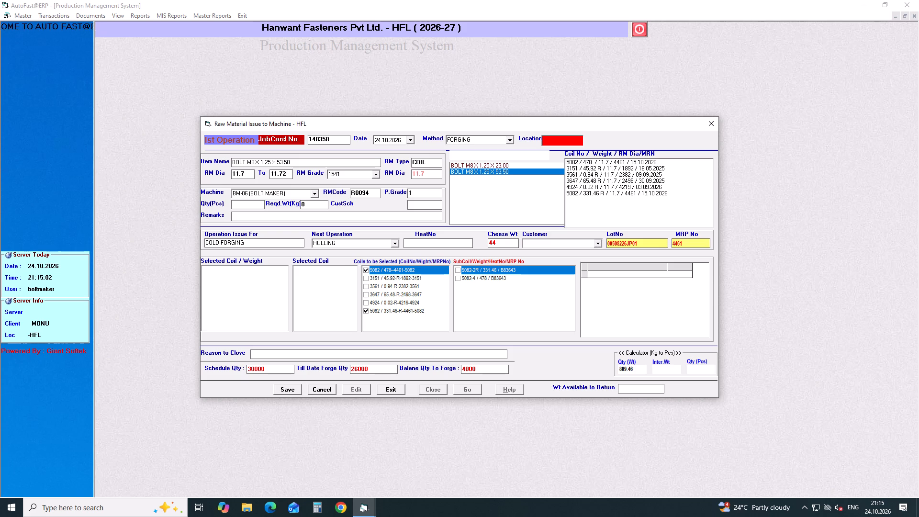
{"action": "key", "text": "Return"}
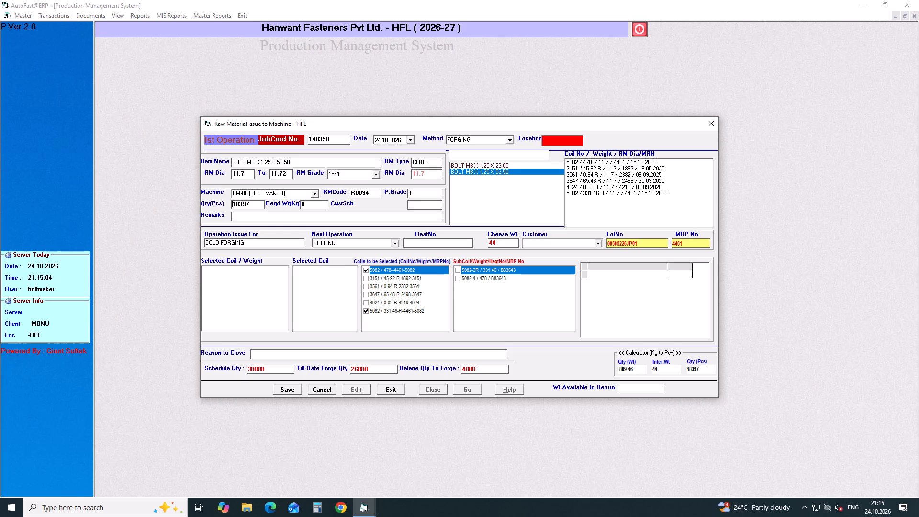
{"action": "key", "text": "Return"}
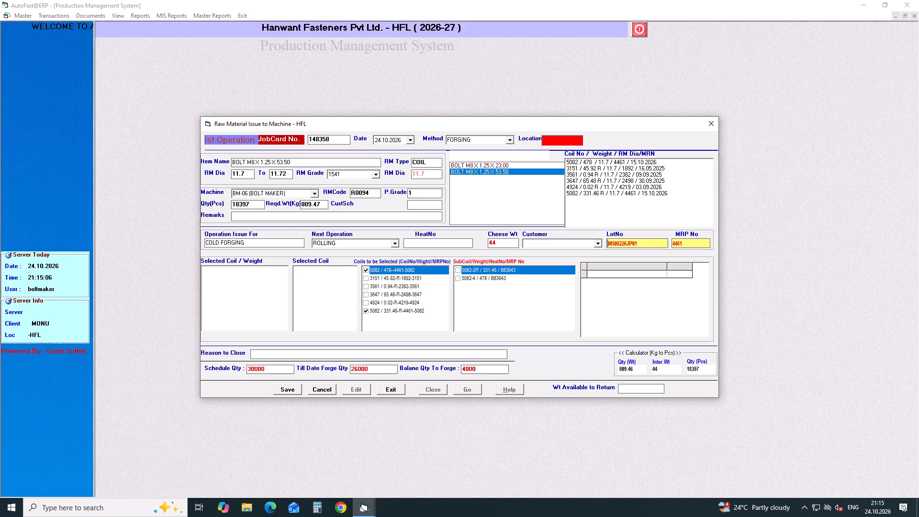
{"action": "key", "text": "Return"}
{"action": "key", "text": "Return"}
{"action": "key", "text": "Return"}
{"action": "key", "text": "Return"}
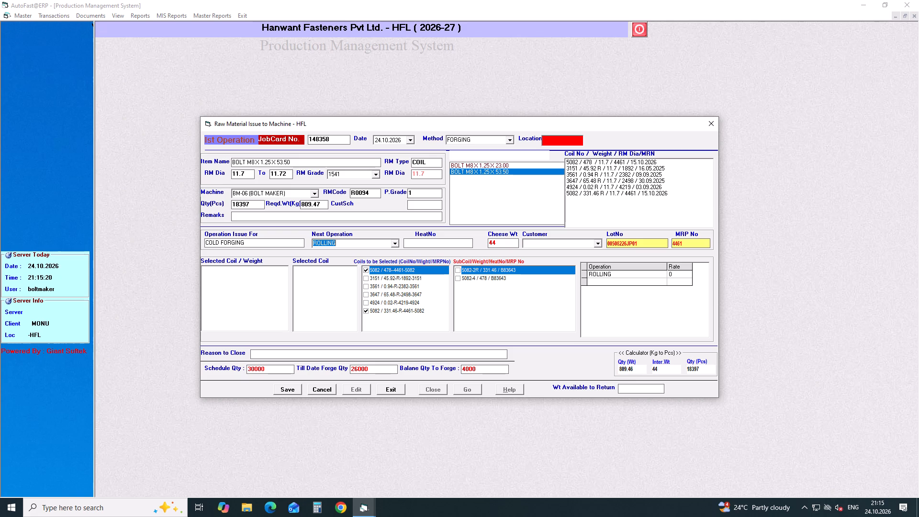
Change the M8 bolt job card's quantity to 18396 pcs, recalculating the required weight and keeping next operation ROLLING.
{"action": "left_click", "coordinate": [254, 206]}
{"action": "key", "text": "BackSpace"}
{"action": "key", "text": "6"}
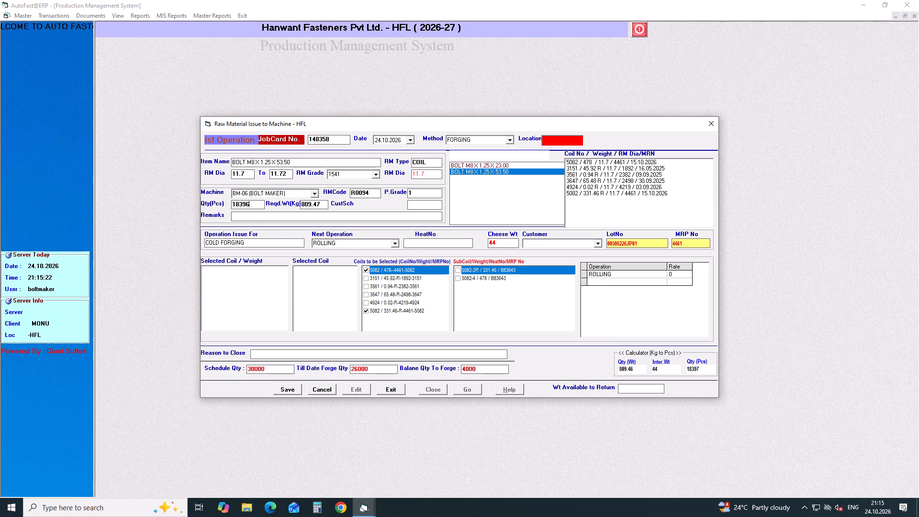
{"action": "key", "text": "Return"}
{"action": "key", "text": "Return"}
{"action": "key", "text": "Return"}
{"action": "key", "text": "Return"}
{"action": "key", "text": "Return"}
{"action": "key", "text": "Return"}
{"action": "key", "text": "Return"}
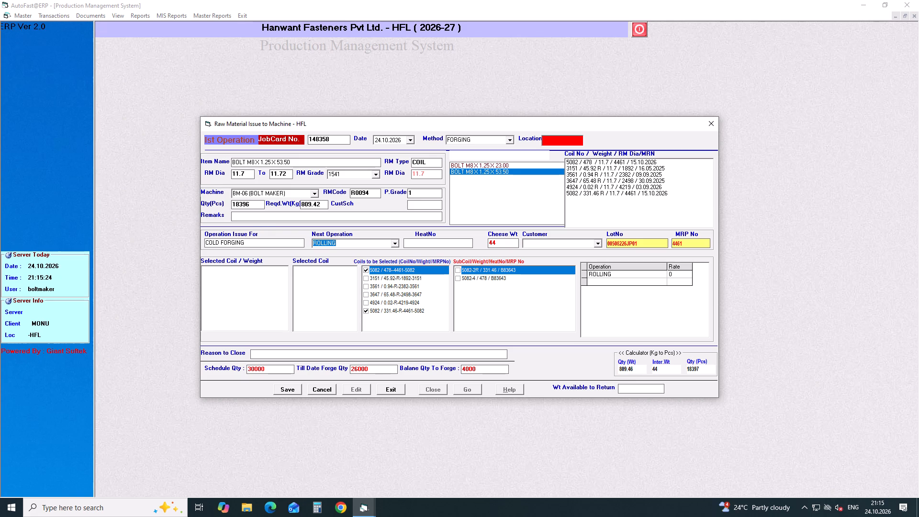
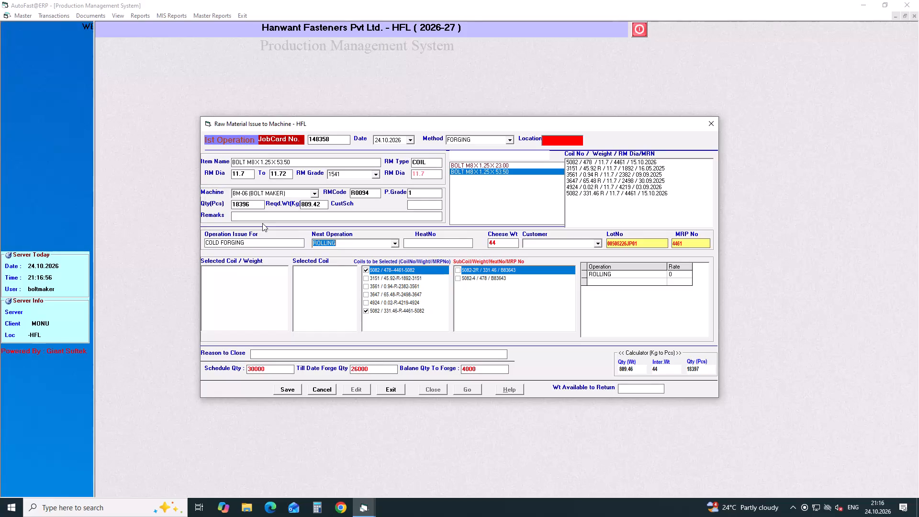
Select sub-coils 5082-2R / 331.46 and 5082-4 / 478 for the M8 bolt job card and save it.
{"action": "left_click", "coordinate": [285, 392]}
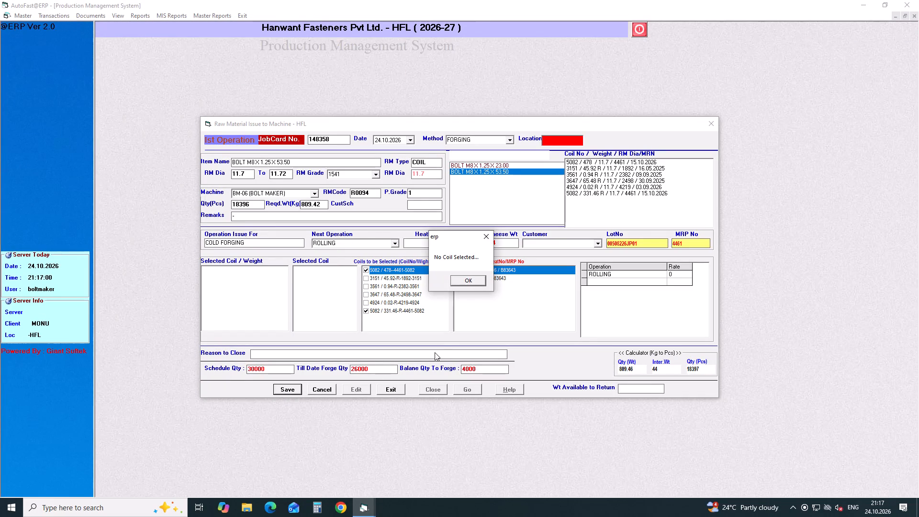
{"action": "left_click", "coordinate": [461, 278]}
{"action": "left_click", "coordinate": [457, 271]}
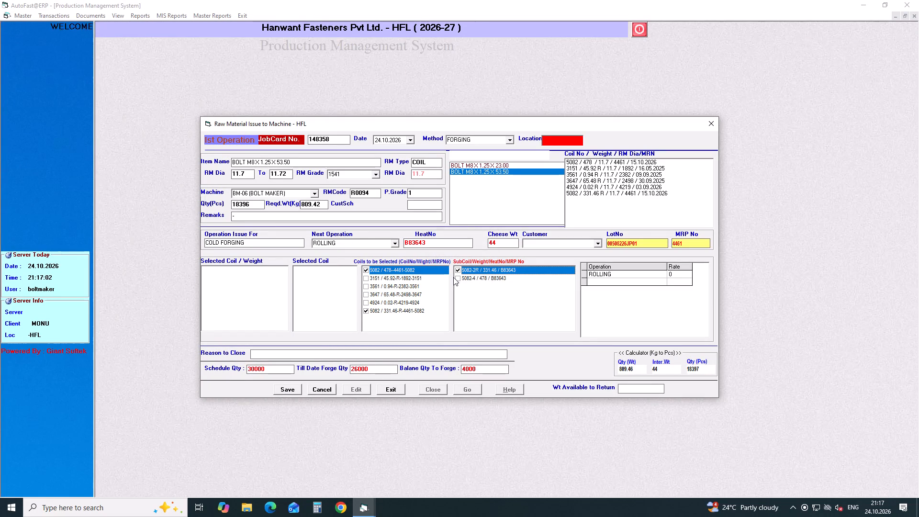
{"action": "left_click", "coordinate": [454, 278]}
{"action": "left_click", "coordinate": [285, 389]}
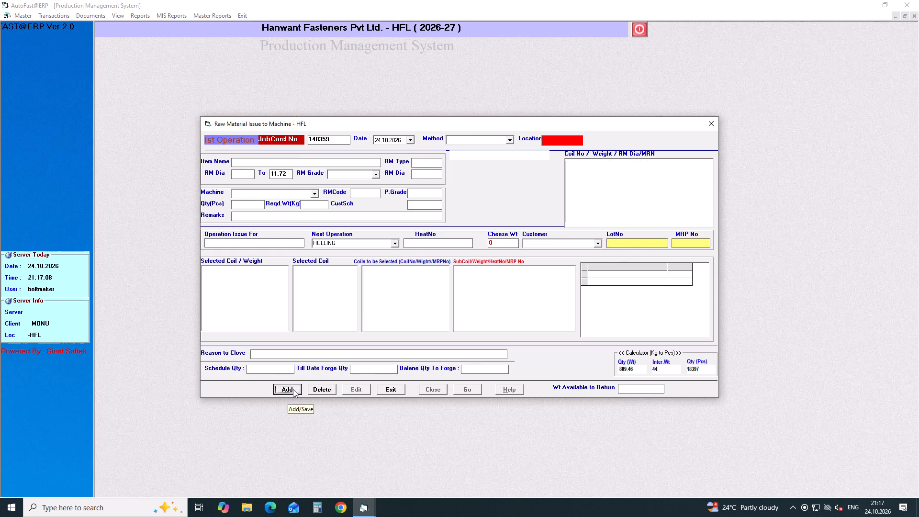
Start a new job card with method FORGING for item SHCS M06X1X25 GR 12.9 F/T BLK SEMI-FINISH.
{"action": "key", "text": "Return"}
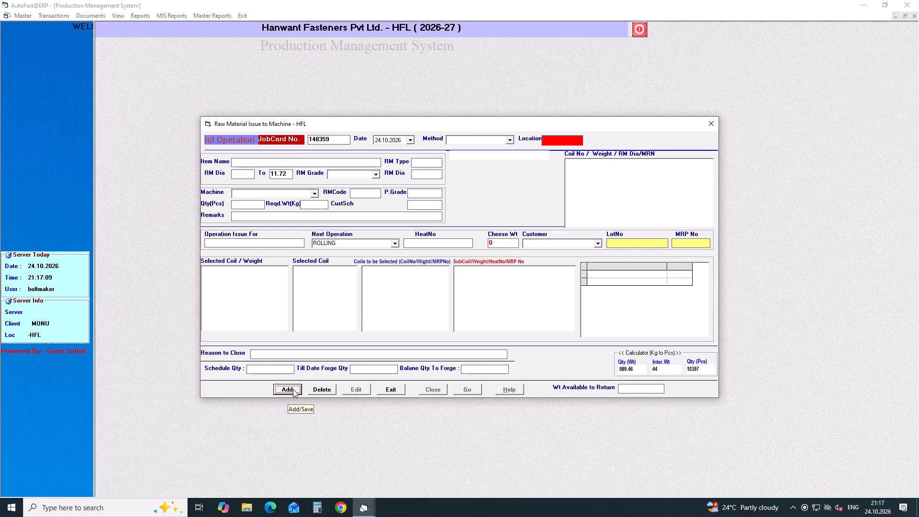
{"action": "key", "text": "Return"}
{"action": "key", "text": "Return"}
{"action": "key", "text": "Down"}
{"action": "key", "text": "Return"}
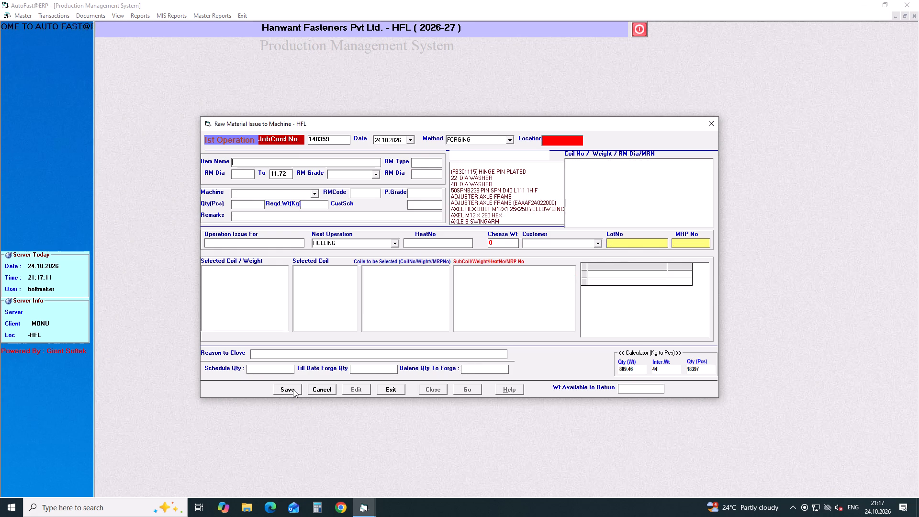
{"action": "type", "text": "SHCS M06"}
{"action": "key", "text": "Down"}
{"action": "key", "text": "Down"}
{"action": "key", "text": "Down"}
{"action": "key", "text": "Down"}
{"action": "key", "text": "Down"}
{"action": "key", "text": "Down"}
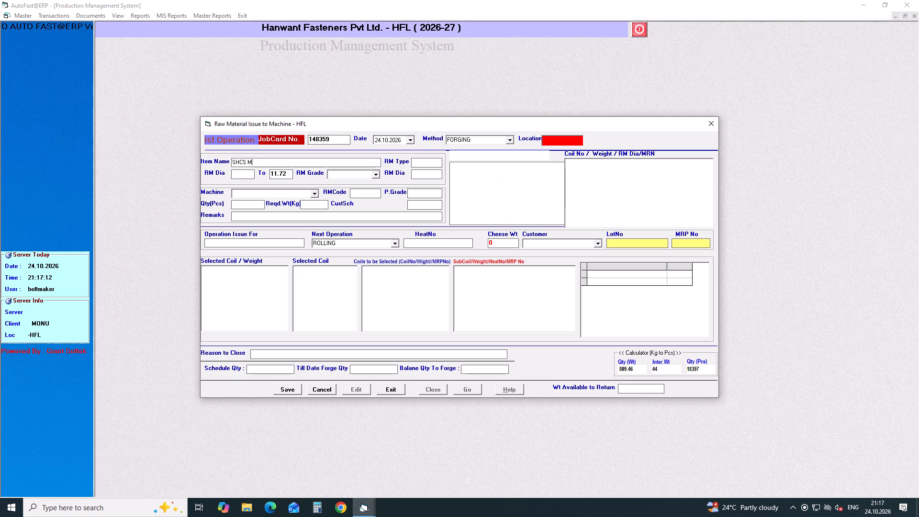
{"action": "key", "text": "Down"}
{"action": "key", "text": "Up"}
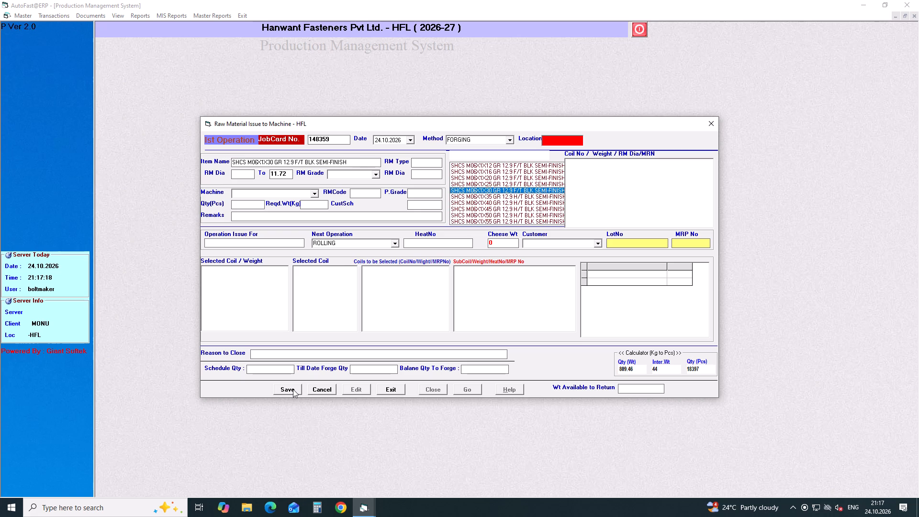
{"action": "key", "text": "Up"}
{"action": "key", "text": "Return"}
{"action": "key", "text": "Return"}
{"action": "key", "text": "Return"}
Set RM grade 51B37 and machine BM-07 (BOLT MAKER) on the SHCS M06X1X25 job card.
{"action": "key", "text": "Down"}
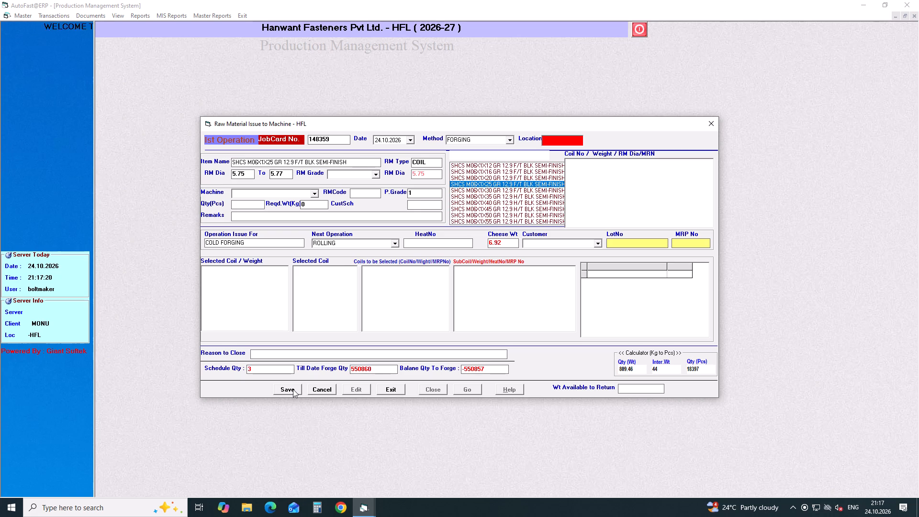
{"action": "key", "text": "Down"}
{"action": "key", "text": "Return"}
{"action": "key", "text": "Return"}
{"action": "type", "text": "BM"}
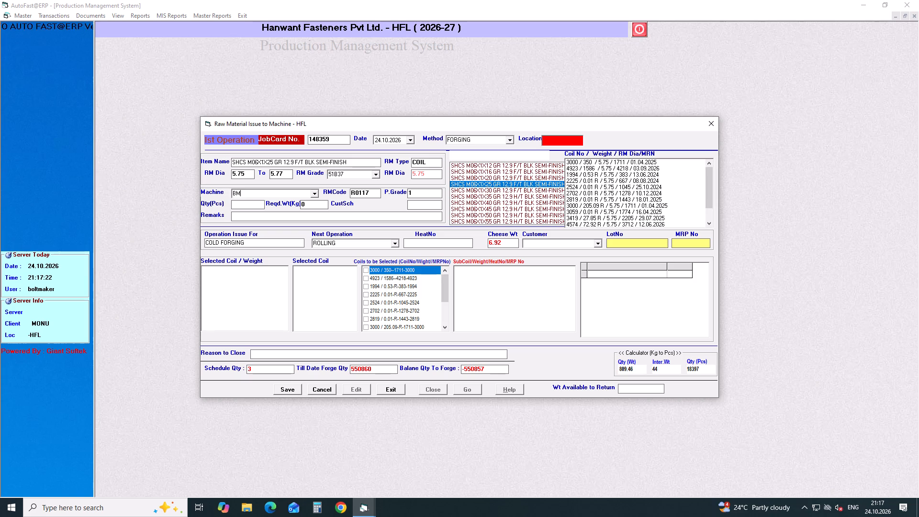
{"action": "key", "text": "Down"}
{"action": "key", "text": "Down"}
{"action": "key", "text": "Down"}
{"action": "key", "text": "Down"}
{"action": "key", "text": "Down"}
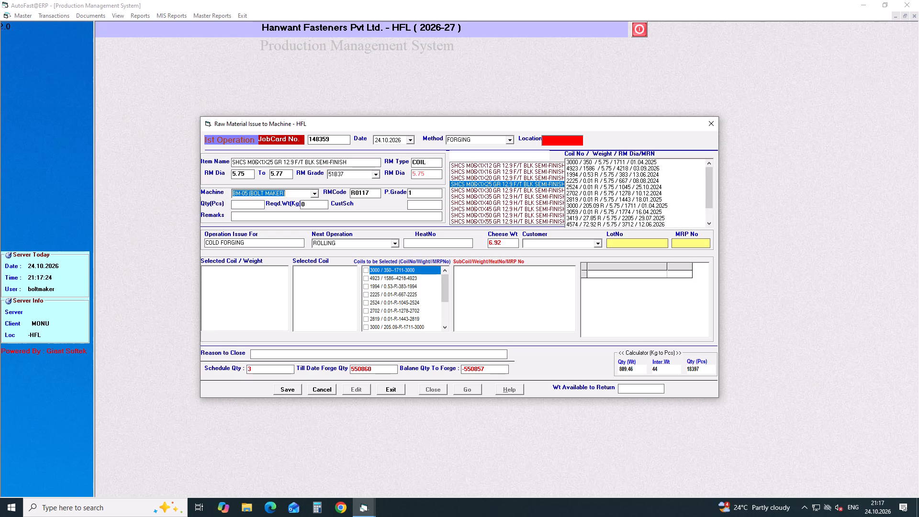
{"action": "key", "text": "Down"}
{"action": "key", "text": "Down"}
{"action": "key", "text": "Return"}
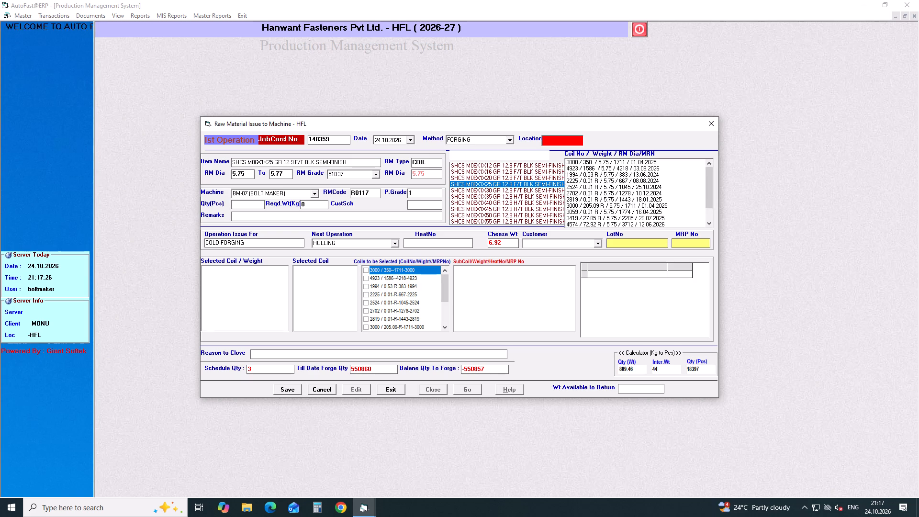
Enter a quantity of 37010 pcs on the SHCS M06X1X25 job card and accept ROLLING as next operation.
{"action": "type", "text": "37010"}
{"action": "key", "text": "Return"}
{"action": "key", "text": "Return"}
{"action": "key", "text": "Return"}
{"action": "key", "text": "Return"}
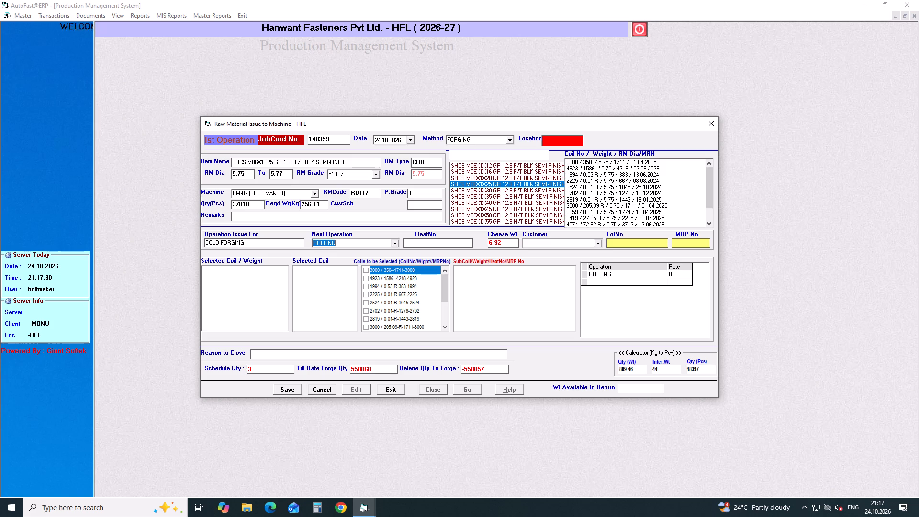
{"action": "key", "text": "Return"}
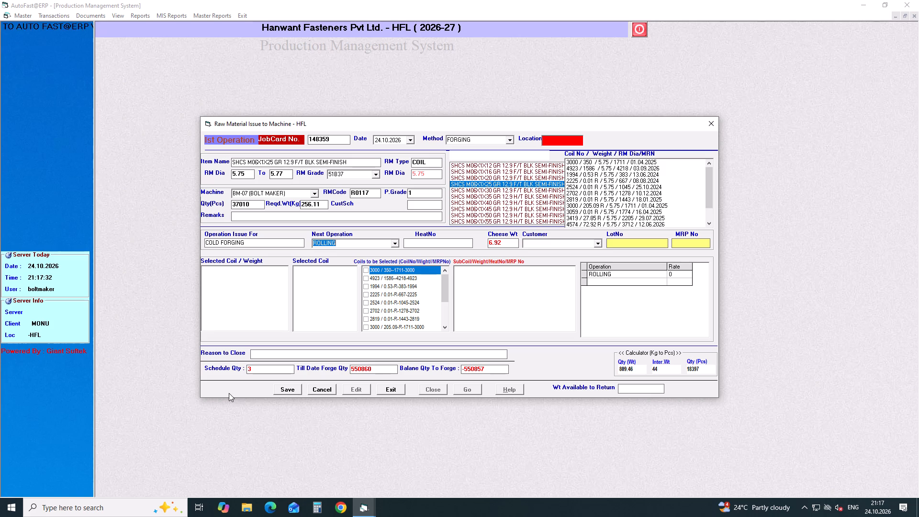
Select coils 4923 / 244.52 and 4923 / 1586 with sub-coils 4923-5R and 4923-6, and save the SHCS M06X1X25 job card.
{"action": "left_click_drag", "start_coordinate": [444, 287], "coordinate": [447, 324]}
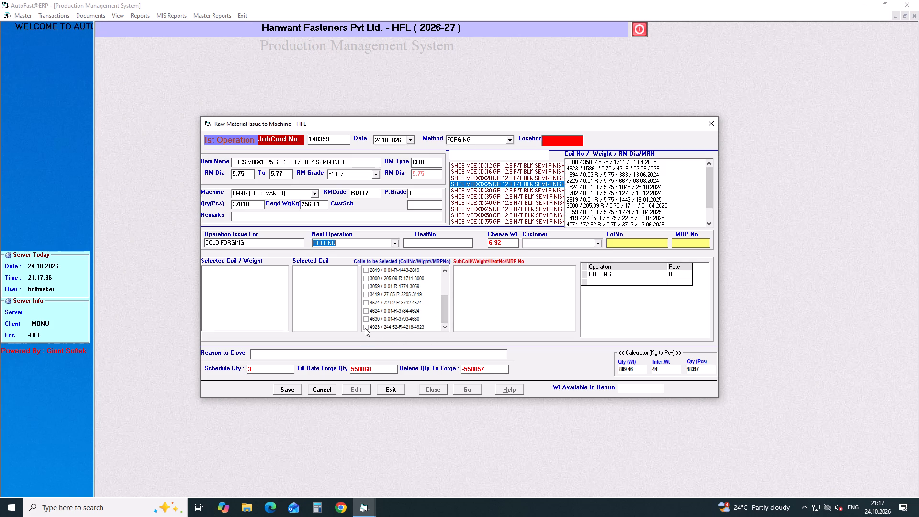
{"action": "left_click", "coordinate": [365, 328]}
{"action": "left_click_drag", "start_coordinate": [446, 308], "coordinate": [447, 279]}
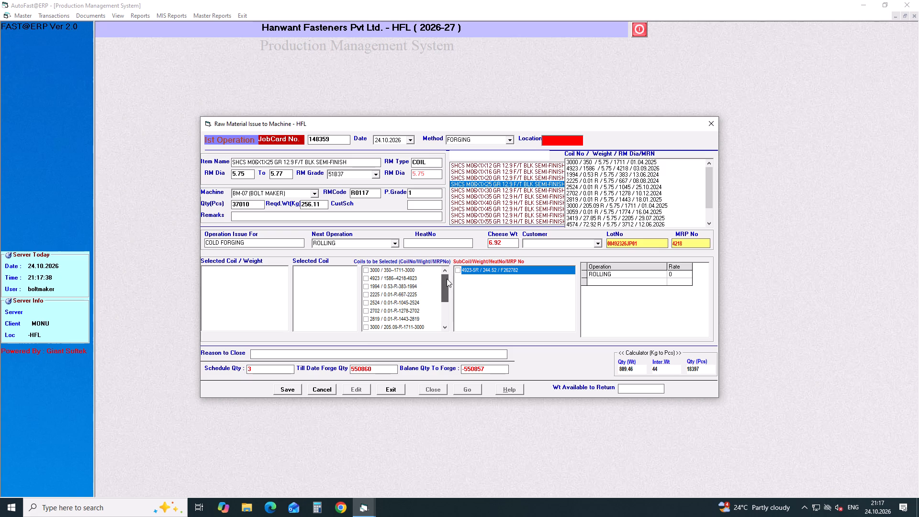
{"action": "left_click", "coordinate": [365, 280]}
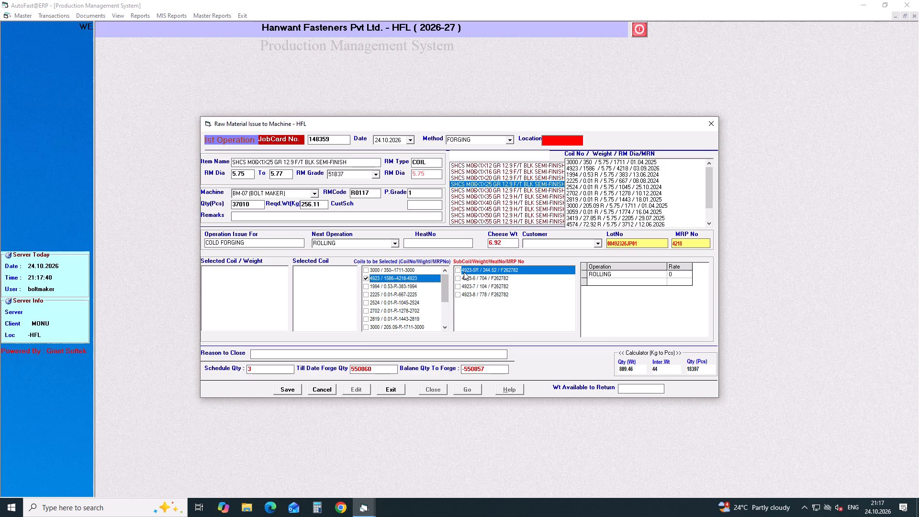
{"action": "left_click", "coordinate": [458, 271]}
{"action": "left_click", "coordinate": [458, 277]}
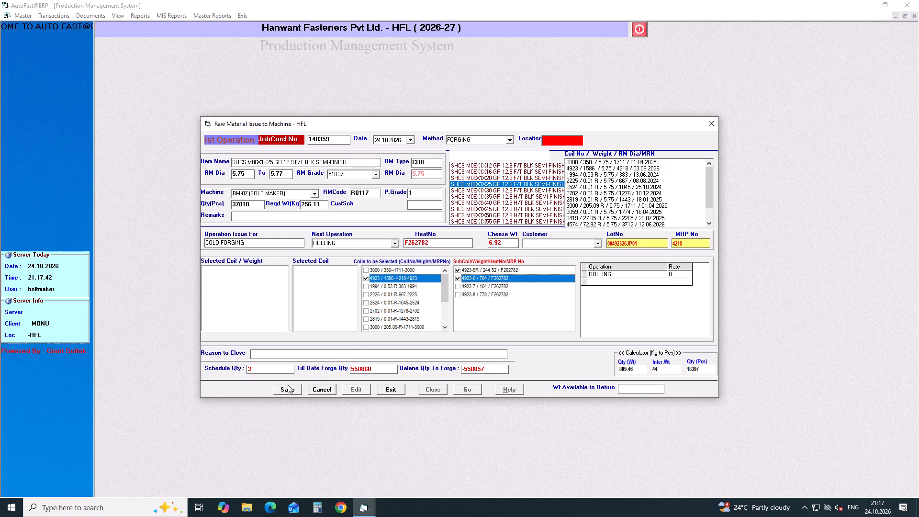
{"action": "left_click", "coordinate": [292, 387]}
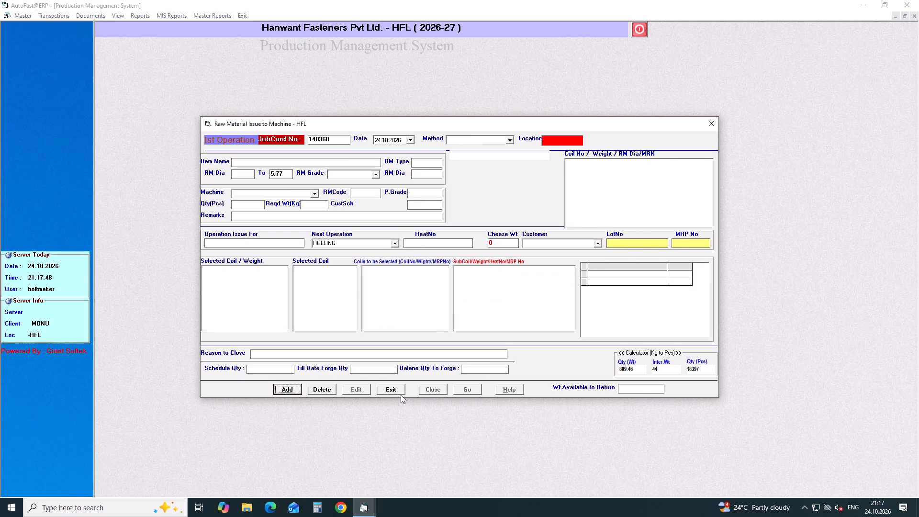
Start a new job card with method FORGING for item SCREW PAN 6X12 (3007598).
{"action": "key", "text": "Return"}
{"action": "key", "text": "Return"}
{"action": "key", "text": "Return"}
{"action": "key", "text": "Right"}
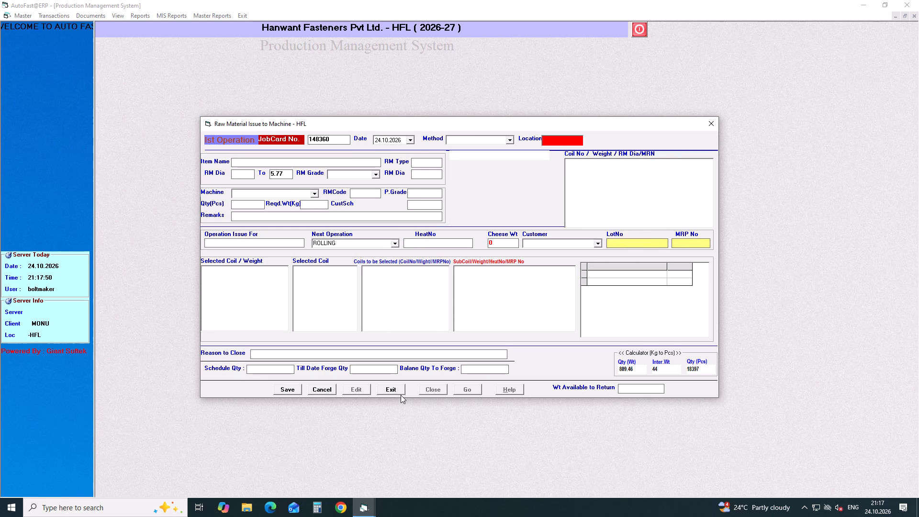
{"action": "key", "text": "Down"}
{"action": "key", "text": "Return"}
{"action": "type", "text": "SCREW P"}
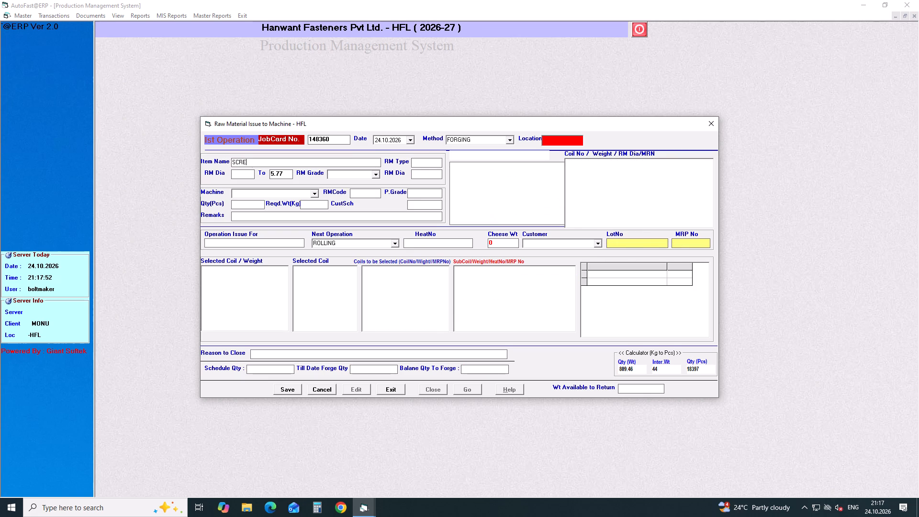
{"action": "key", "text": "Down"}
{"action": "key", "text": "Down"}
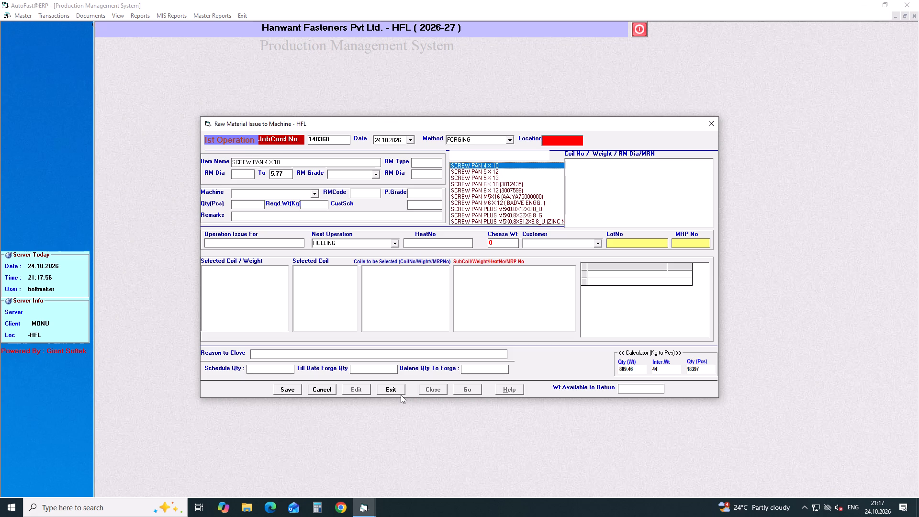
{"action": "key", "text": "Down"}
{"action": "key", "text": "Down"}
{"action": "key", "text": "Down"}
{"action": "key", "text": "Down"}
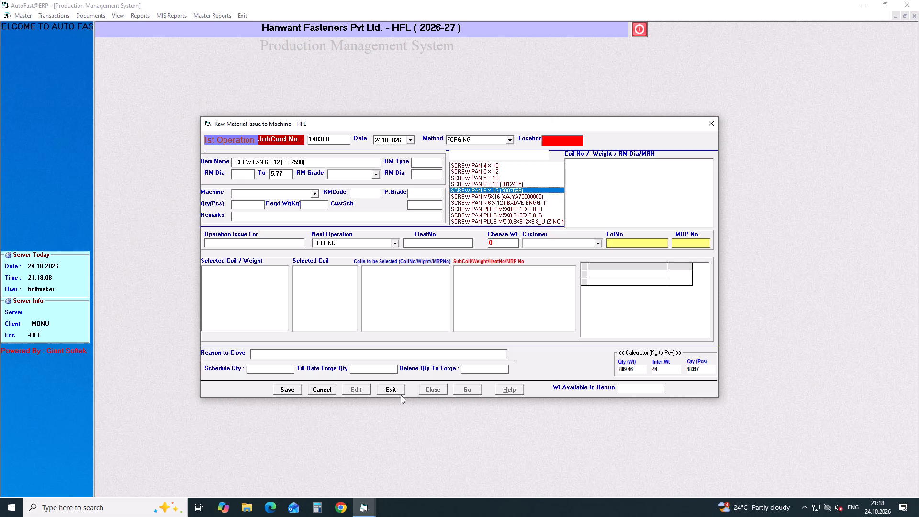
{"action": "key", "text": "Return"}
{"action": "key", "text": "Return"}
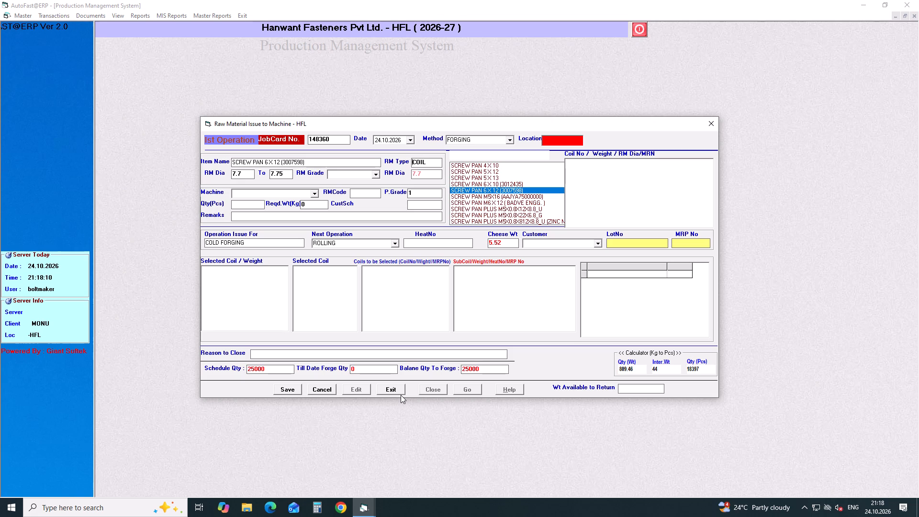
Set RM grade 4140 and machine BM-08 (BOLT MAKER) on the SCREW PAN 6X12 job card.
{"action": "key", "text": "Return"}
{"action": "key", "text": "Down"}
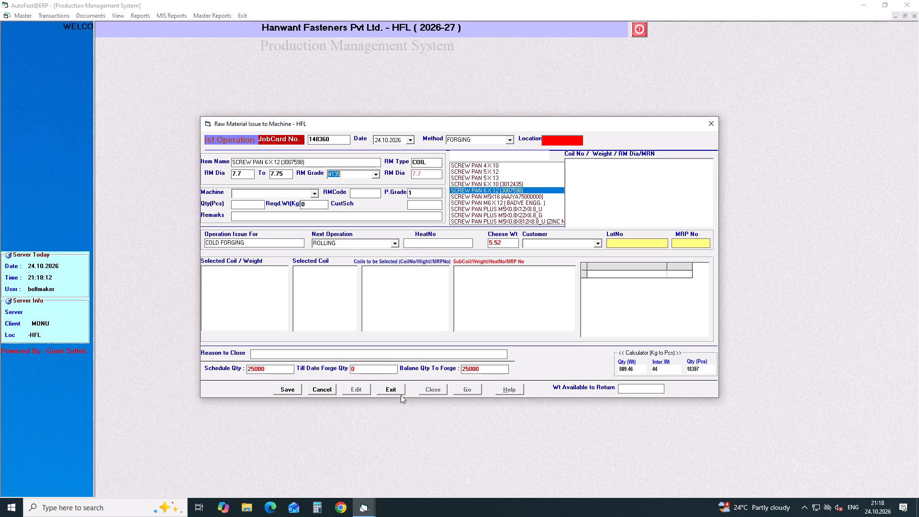
{"action": "key", "text": "Down"}
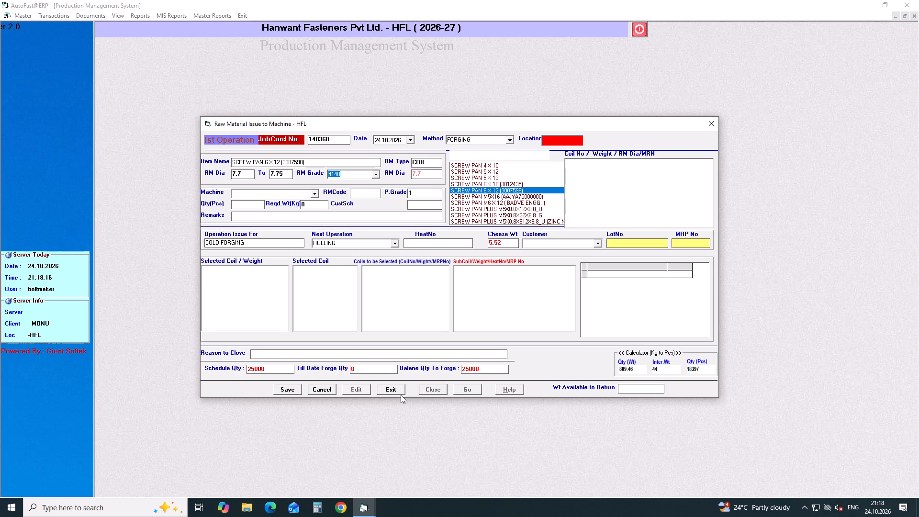
{"action": "key", "text": "Return"}
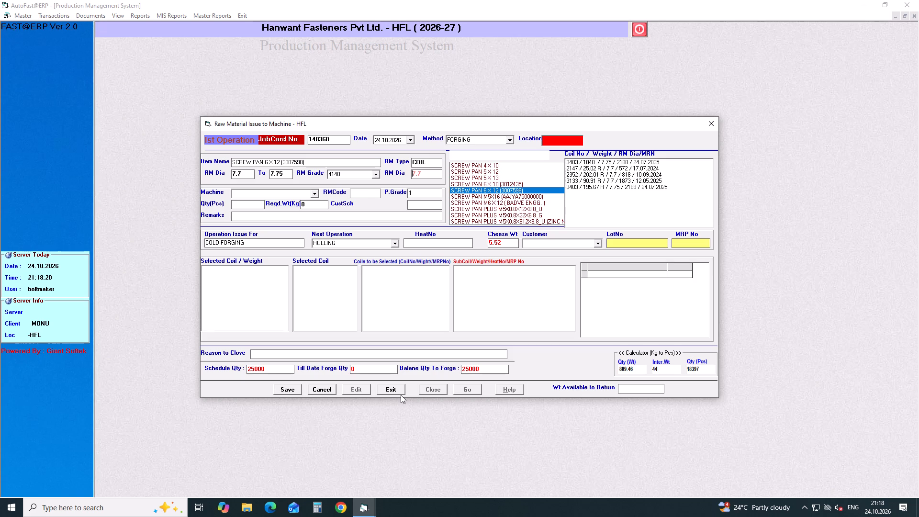
{"action": "key", "text": "Return"}
{"action": "key", "text": "Down"}
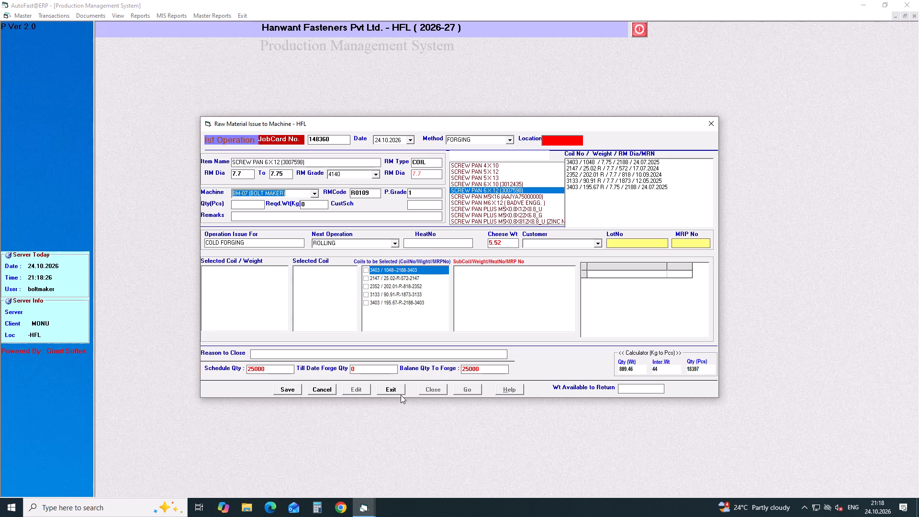
{"action": "key", "text": "Right"}
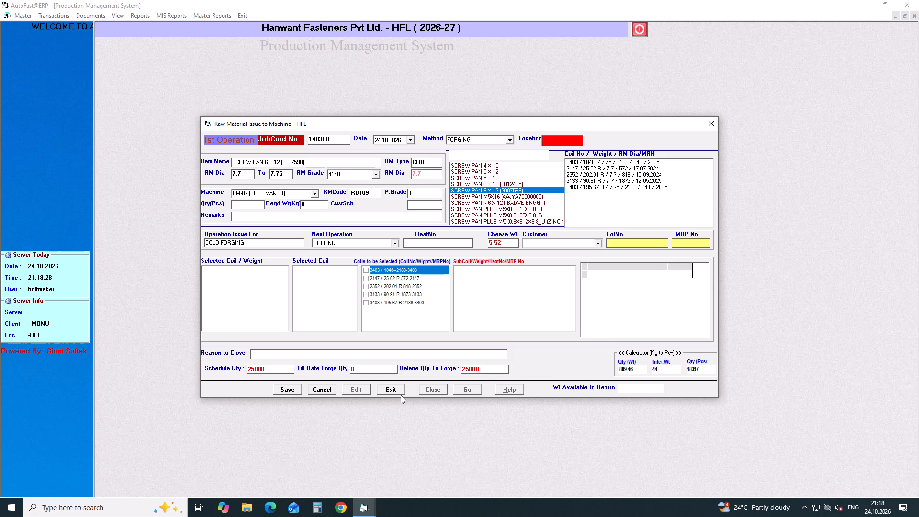
{"action": "key", "text": "Down"}
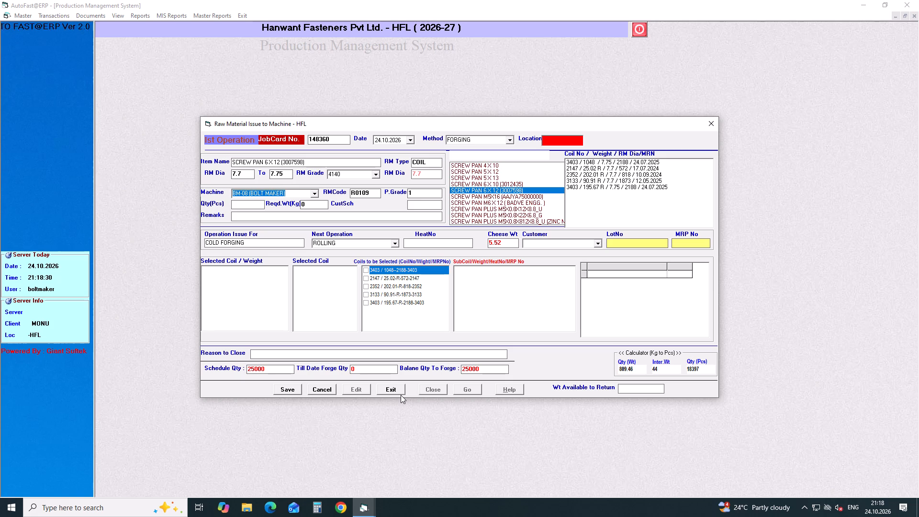
{"action": "key", "text": "Return"}
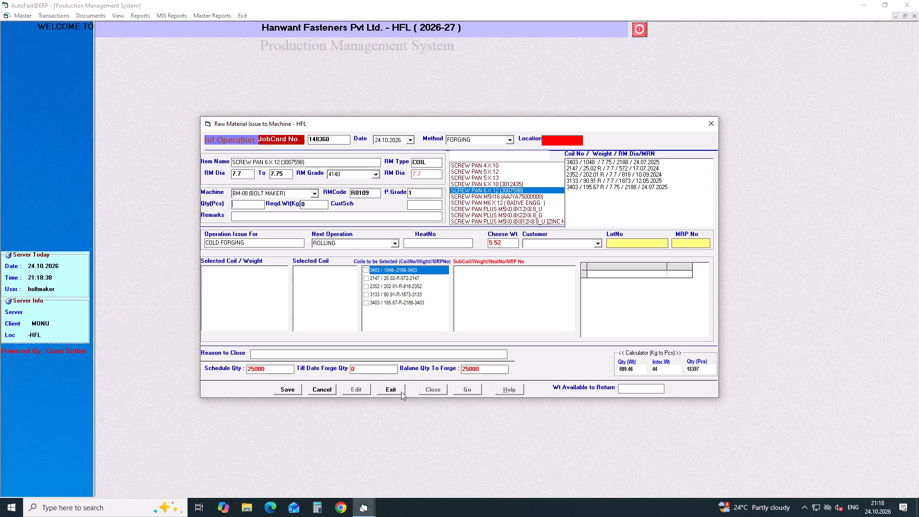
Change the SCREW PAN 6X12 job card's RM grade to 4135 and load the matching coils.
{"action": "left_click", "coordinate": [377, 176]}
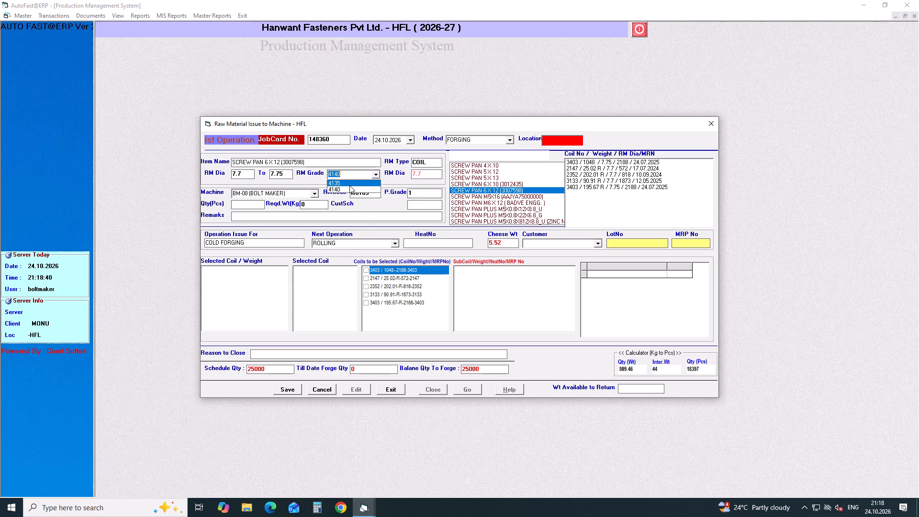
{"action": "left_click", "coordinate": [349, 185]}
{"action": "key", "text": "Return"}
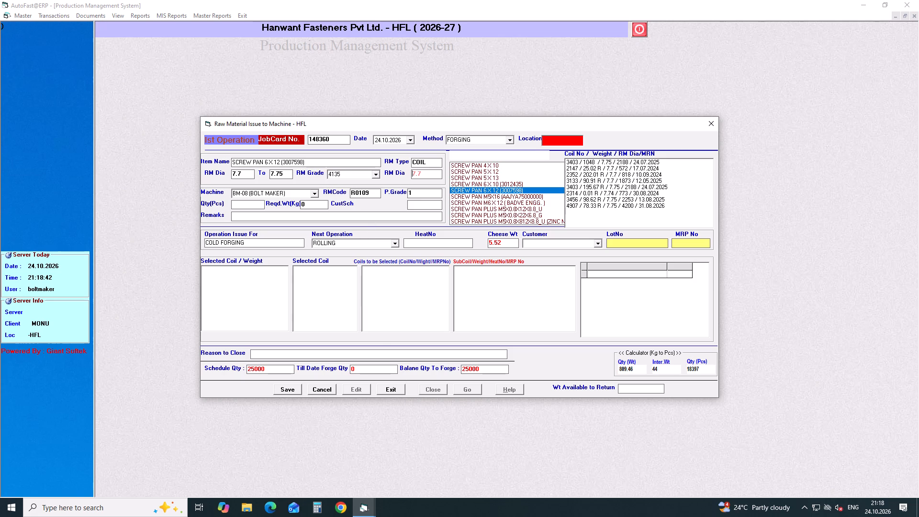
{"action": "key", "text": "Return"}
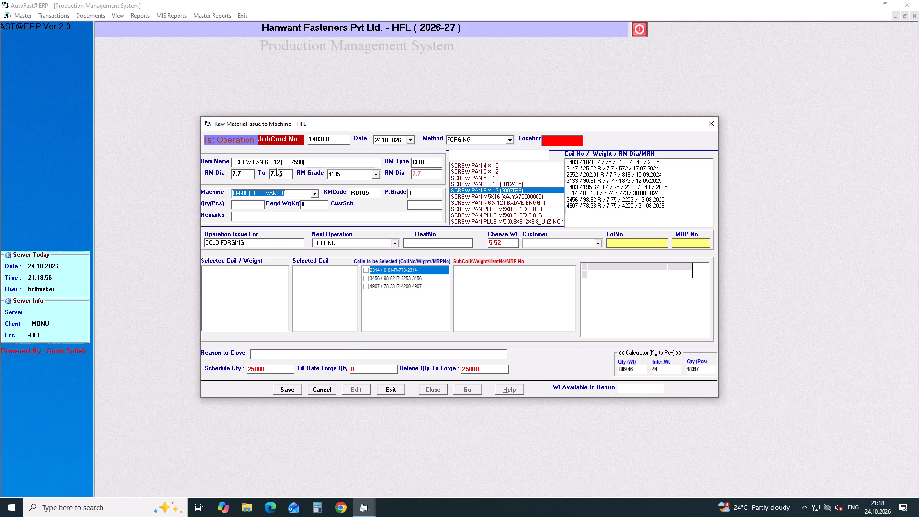
Set the SCREW PAN 6X12 job card's RM grade to 4140 and reload its coils, keeping machine BM-08.
{"action": "left_click", "coordinate": [378, 174]}
{"action": "left_click", "coordinate": [355, 191]}
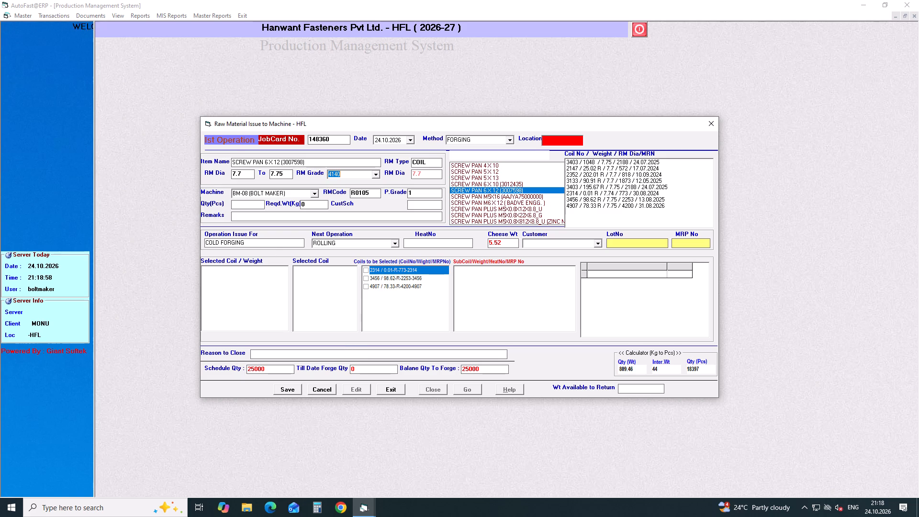
{"action": "key", "text": "Return"}
{"action": "key", "text": "Return"}
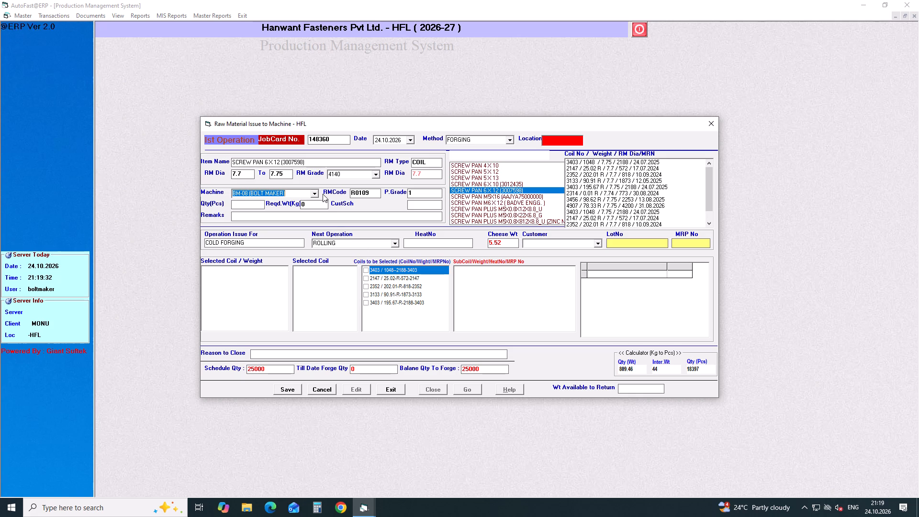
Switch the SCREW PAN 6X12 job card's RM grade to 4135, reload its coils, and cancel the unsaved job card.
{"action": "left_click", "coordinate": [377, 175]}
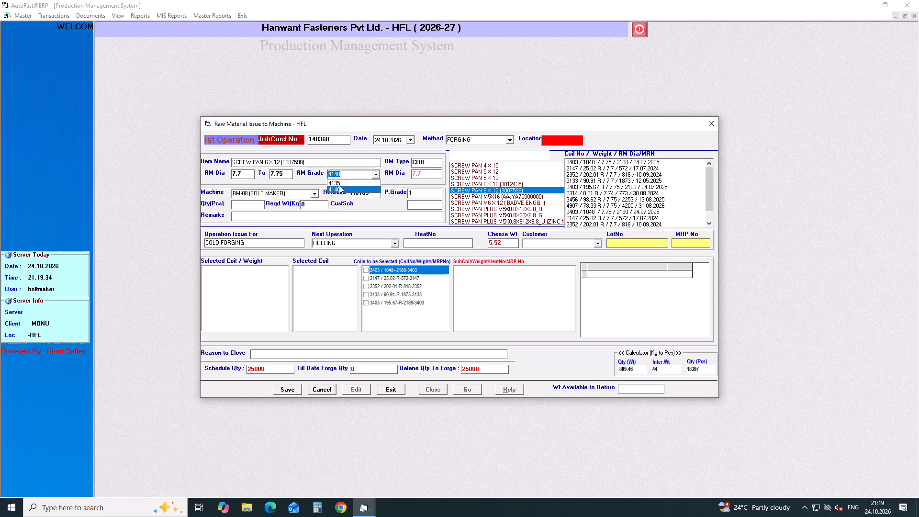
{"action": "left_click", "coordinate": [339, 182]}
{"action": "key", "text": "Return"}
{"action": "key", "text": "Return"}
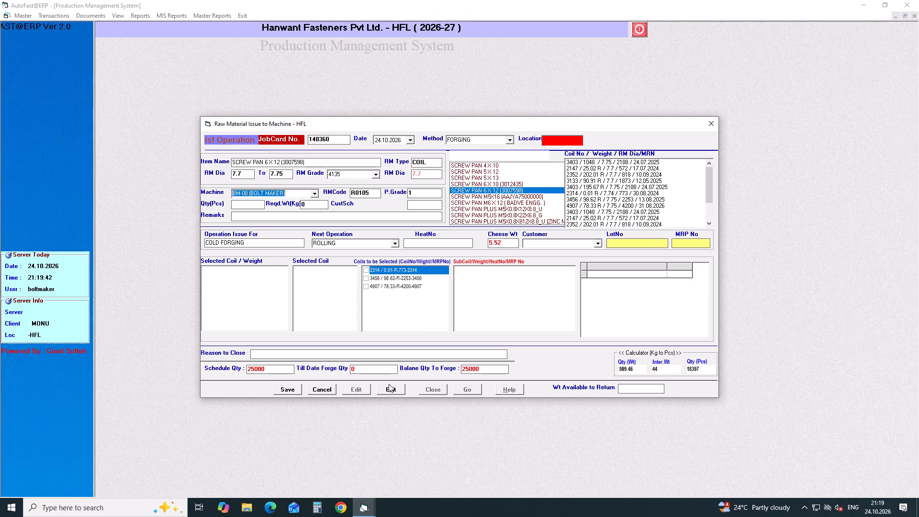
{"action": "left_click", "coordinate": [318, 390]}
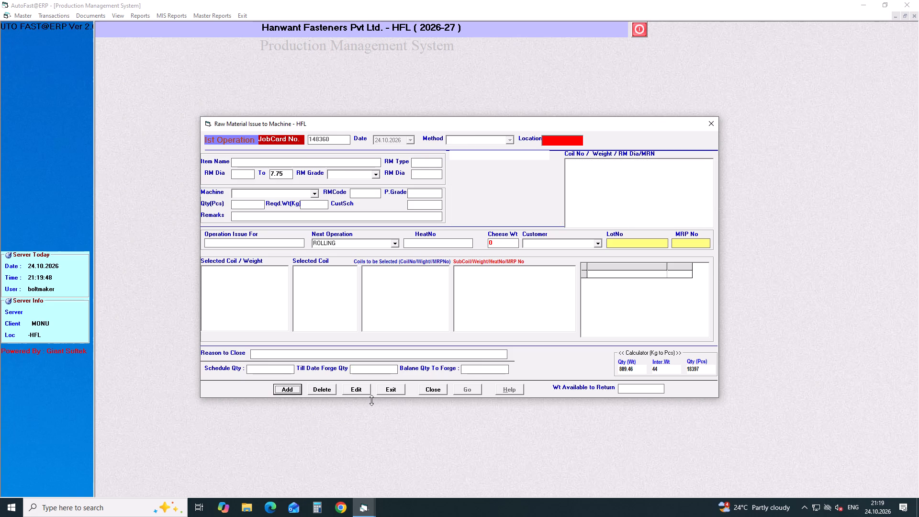
Start a new job card with method FORGING for item BOLT FLANGE SH 6X16 (P-17).
{"action": "key", "text": "Return"}
{"action": "key", "text": "Return"}
{"action": "key", "text": "Return"}
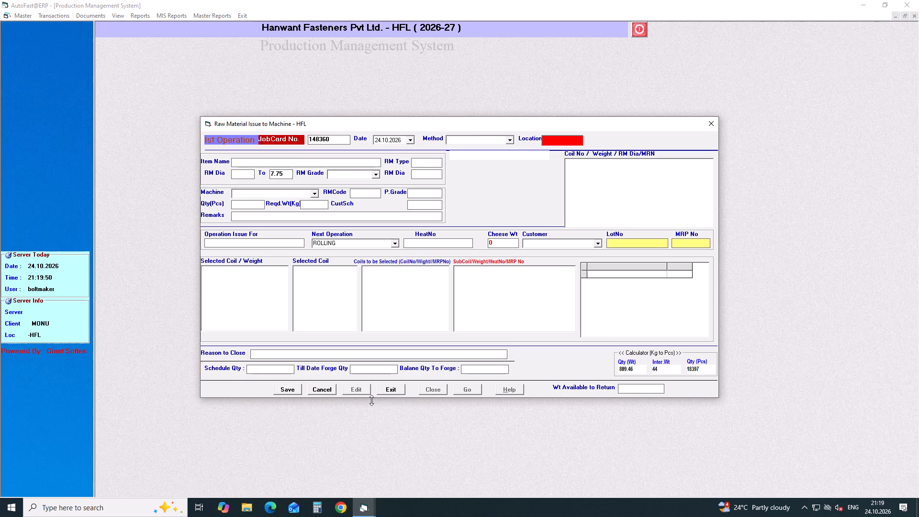
{"action": "key", "text": "Down"}
{"action": "key", "text": "Return"}
{"action": "type", "text": "BOLT FLANGE SH"}
{"action": "key", "text": "space"}
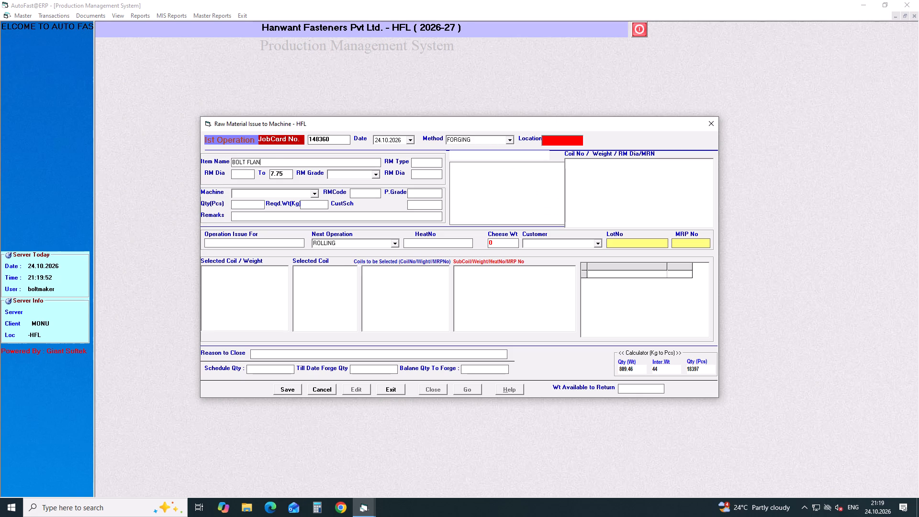
{"action": "key", "text": "Down"}
{"action": "key", "text": "Down"}
{"action": "key", "text": "Down"}
{"action": "key", "text": "Down"}
{"action": "key", "text": "Down"}
{"action": "key", "text": "Down"}
{"action": "key", "text": "Down"}
{"action": "key", "text": "Down"}
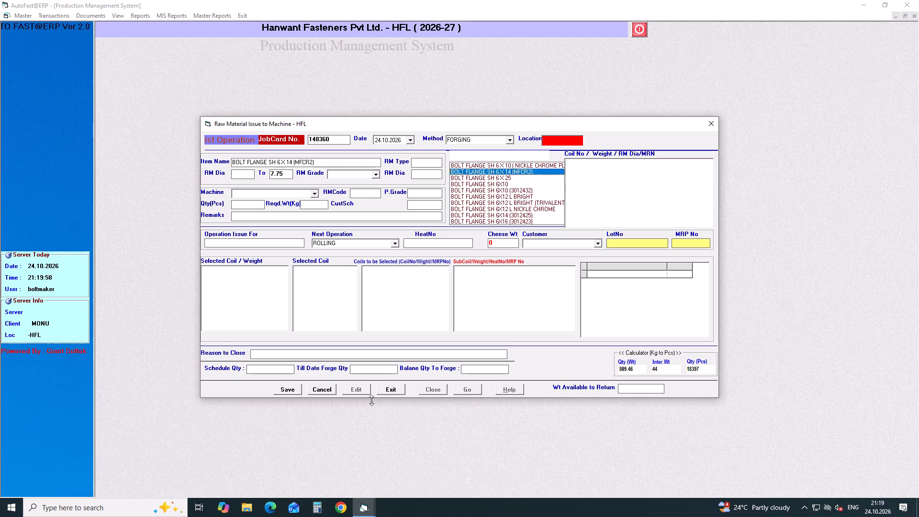
{"action": "key", "text": "Down"}
{"action": "key", "text": "Down"}
{"action": "key", "text": "Down"}
{"action": "key", "text": "Down"}
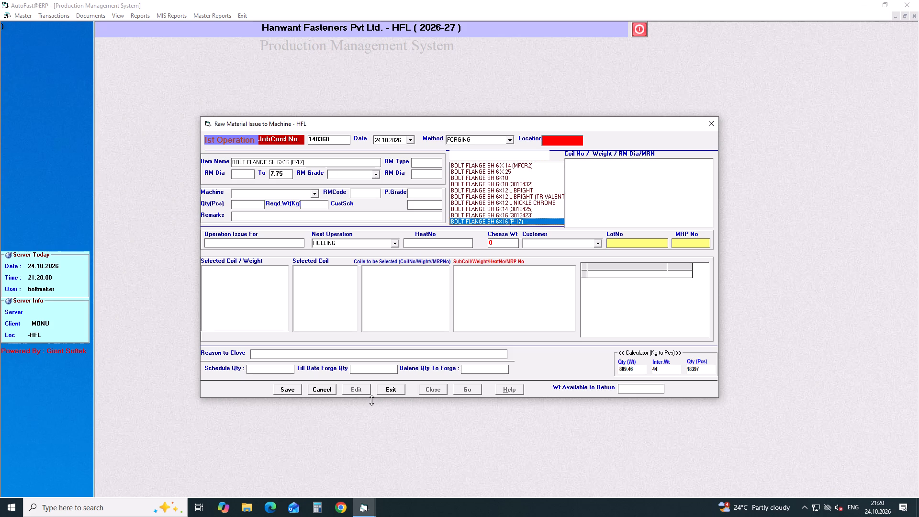
{"action": "key", "text": "Return"}
Set the BOLT FLANGE SH 6X16 job card's RM grade to 10B21 and load the matching coils.
{"action": "key", "text": "Return"}
{"action": "key", "text": "Return"}
{"action": "key", "text": "Down"}
{"action": "key", "text": "Down"}
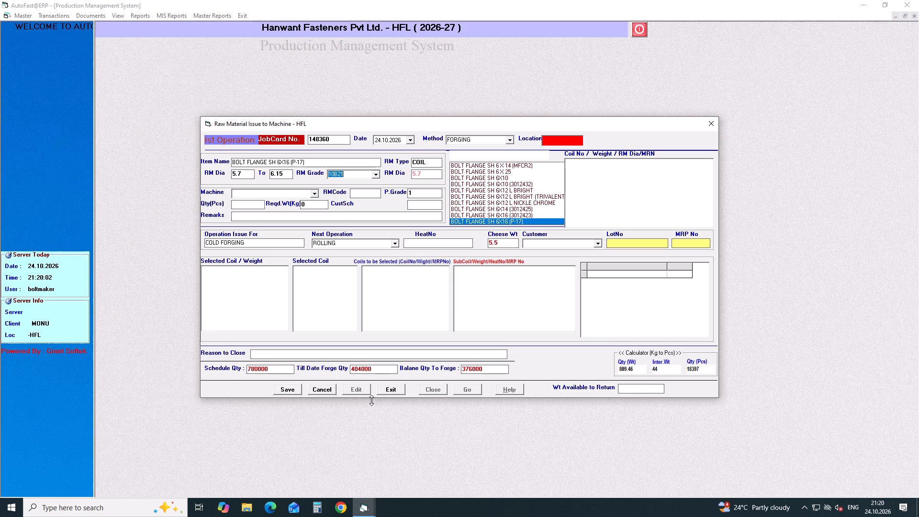
{"action": "key", "text": "Return"}
{"action": "key", "text": "Return"}
Assign machine BM-09 (BOLT MAKER) to the BOLT FLANGE SH 6X16 job card.
{"action": "key", "text": "n"}
{"action": "key", "text": "BackSpace"}
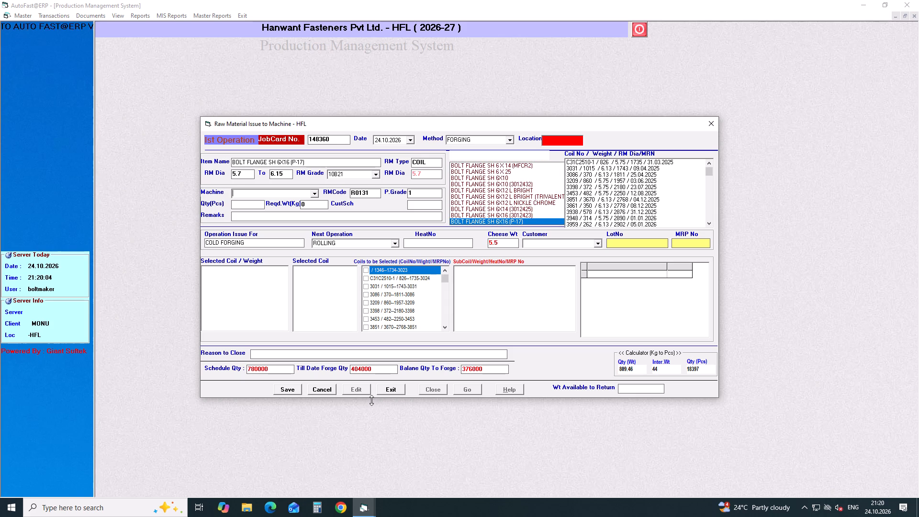
{"action": "type", "text": "BM"}
{"action": "key", "text": "Down"}
{"action": "key", "text": "Down"}
{"action": "key", "text": "Down"}
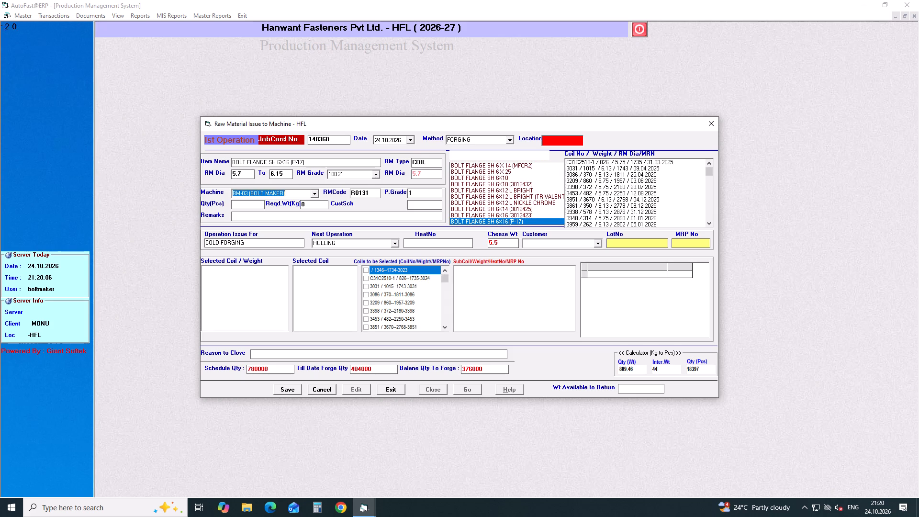
{"action": "key", "text": "Down"}
{"action": "key", "text": "Down"}
{"action": "key", "text": "Down"}
{"action": "key", "text": "Down"}
{"action": "key", "text": "Down"}
{"action": "key", "text": "Down"}
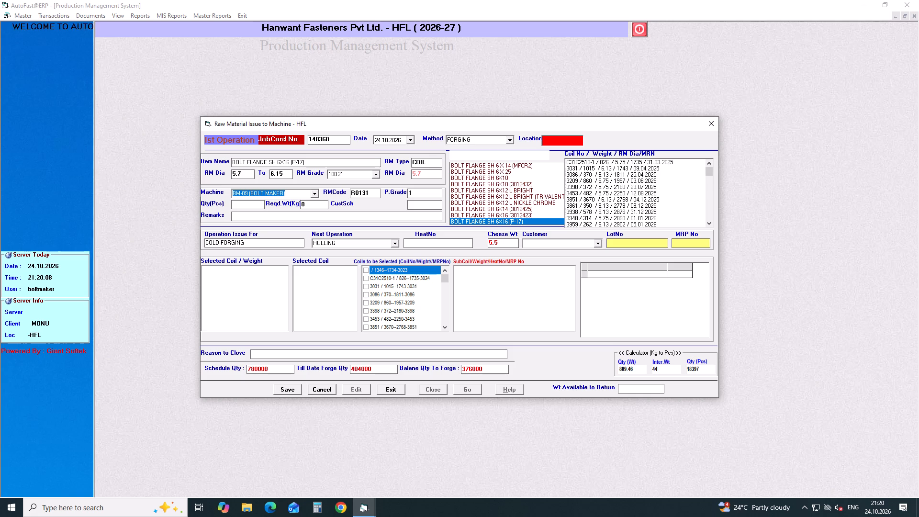
{"action": "key", "text": "Return"}
Enter a quantity of 36510 pieces with ROLLING as the operation following cold forging.
{"action": "type", "text": "365"}
{"action": "type", "text": "10"}
{"action": "key", "text": "Return"}
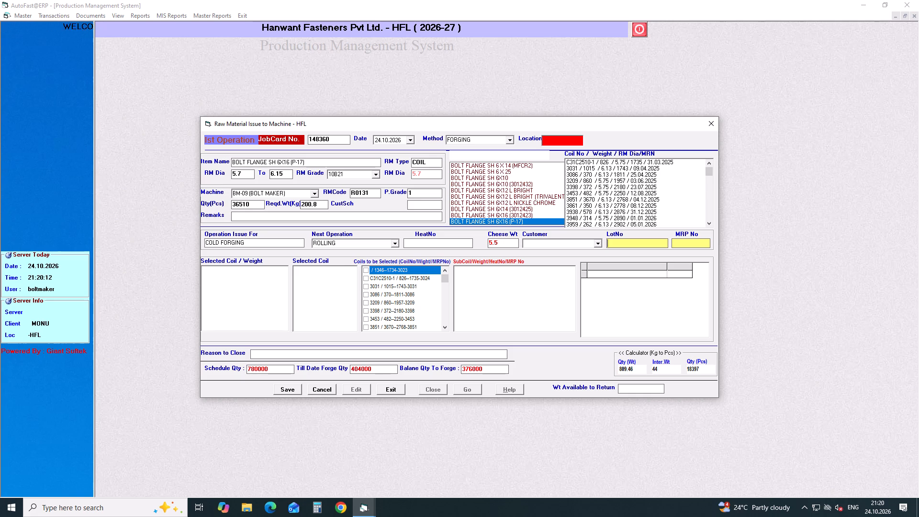
{"action": "key", "text": "Return"}
{"action": "key", "text": "Return"}
{"action": "key", "text": "Return"}
{"action": "key", "text": "Return"}
{"action": "key", "text": "Return"}
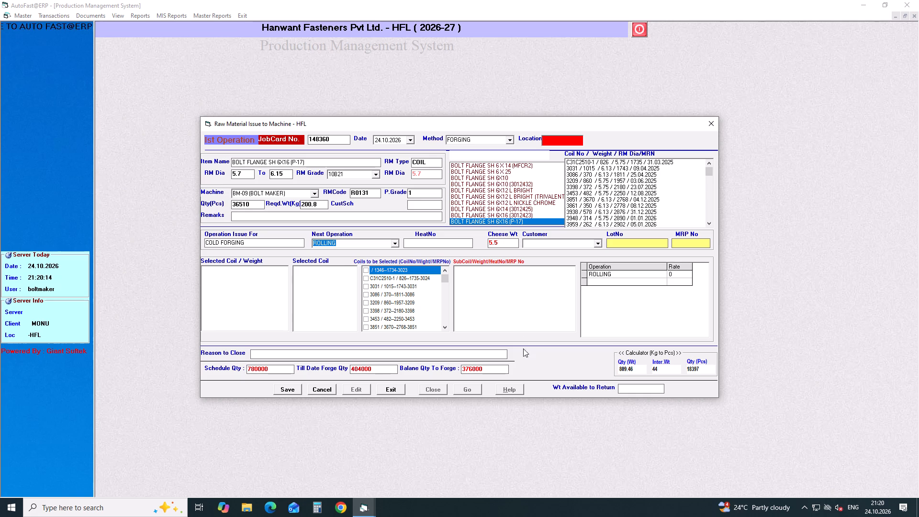
Select both coil 5089 entries (MRP 4470) with sub-coils 5089-13R and 5089-14, and save the job card.
{"action": "left_click_drag", "start_coordinate": [443, 277], "coordinate": [444, 325]}
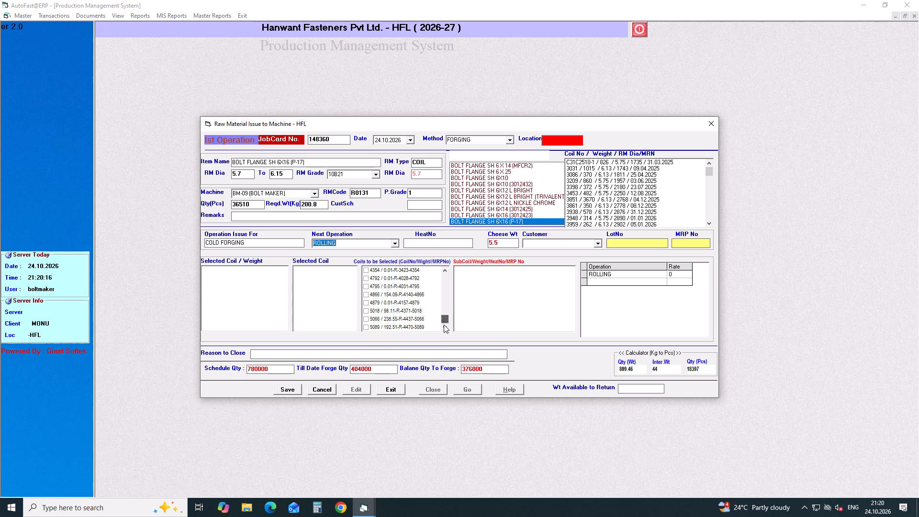
{"action": "left_click_drag", "start_coordinate": [444, 325], "coordinate": [443, 331]}
{"action": "left_click", "coordinate": [367, 328]}
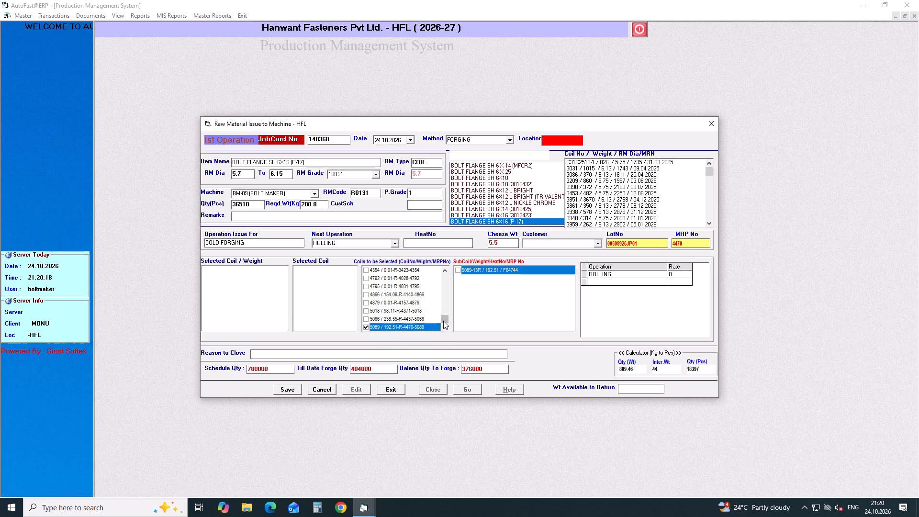
{"action": "left_click_drag", "start_coordinate": [444, 320], "coordinate": [443, 301]}
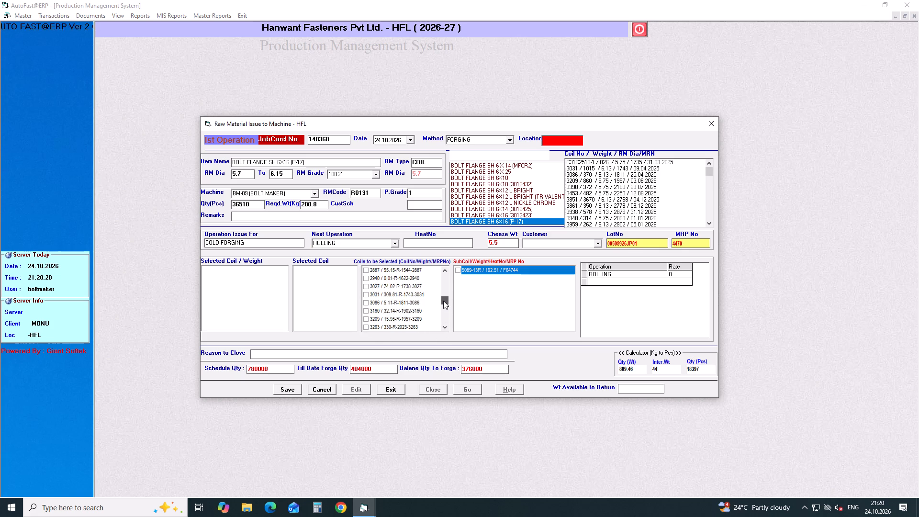
{"action": "left_click_drag", "start_coordinate": [443, 301], "coordinate": [443, 290]}
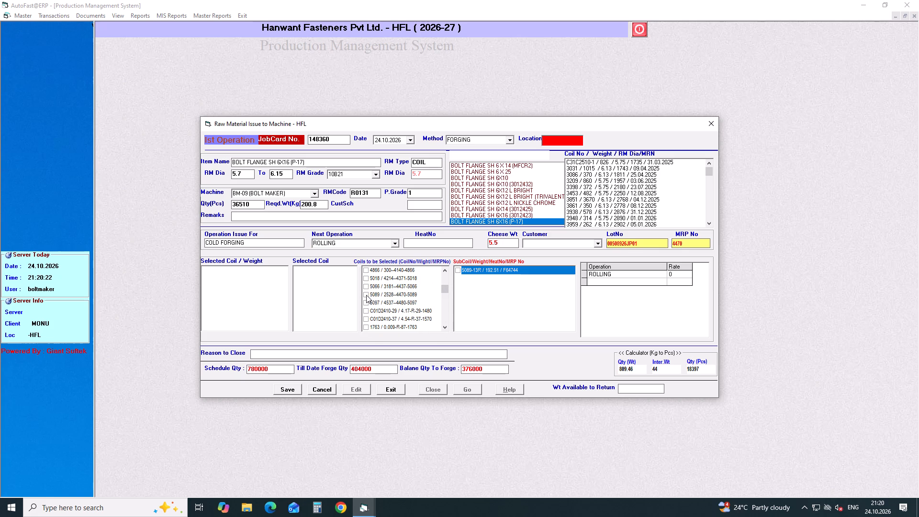
{"action": "left_click", "coordinate": [366, 295]}
{"action": "left_click", "coordinate": [458, 271]}
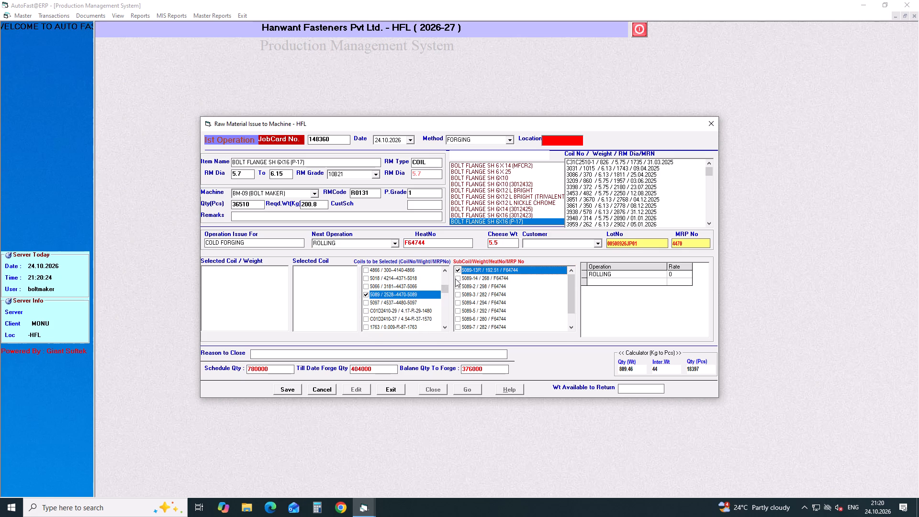
{"action": "left_click", "coordinate": [455, 279]}
{"action": "left_click", "coordinate": [292, 388]}
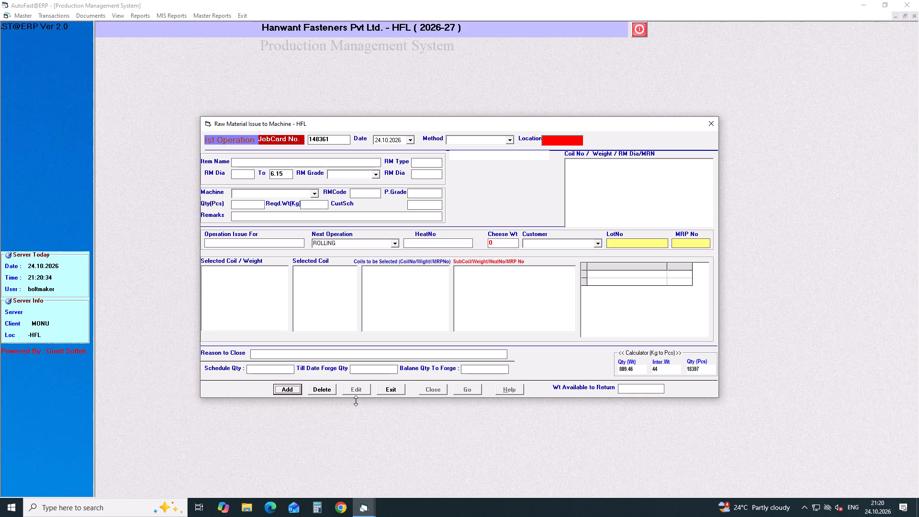
Start a new job card with method FORGING for item SHCS M08X1.25X60 GR 12.9 H/T BLK SEMI-FINISH.
{"action": "key", "text": "Return"}
{"action": "key", "text": "Return"}
{"action": "key", "text": "Return"}
{"action": "key", "text": "Down"}
{"action": "key", "text": "Return"}
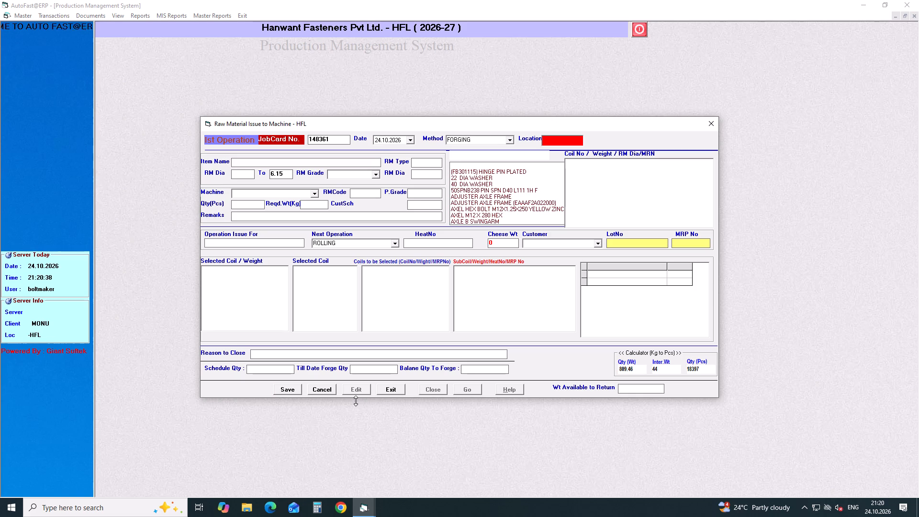
{"action": "type", "text": "SHCS M08"}
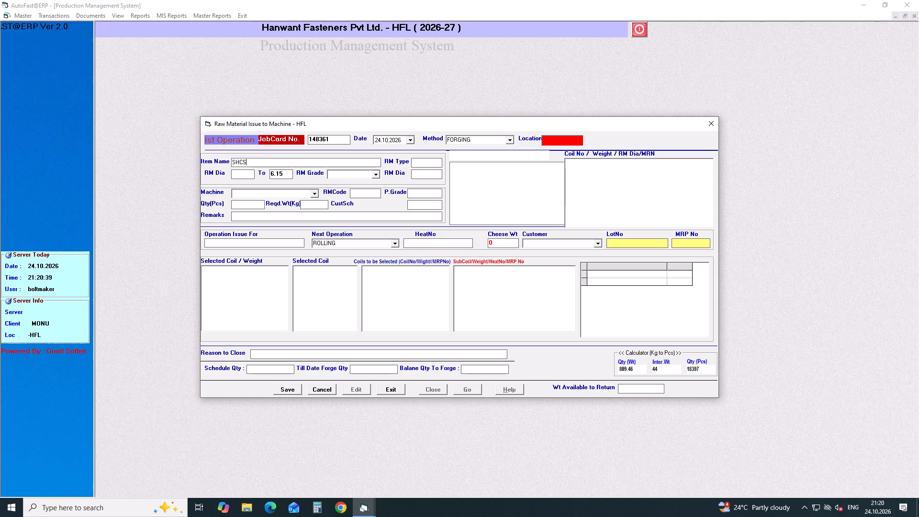
{"action": "key", "text": "Down"}
{"action": "key", "text": "Down"}
{"action": "key", "text": "Down"}
{"action": "key", "text": "Down"}
{"action": "key", "text": "Down"}
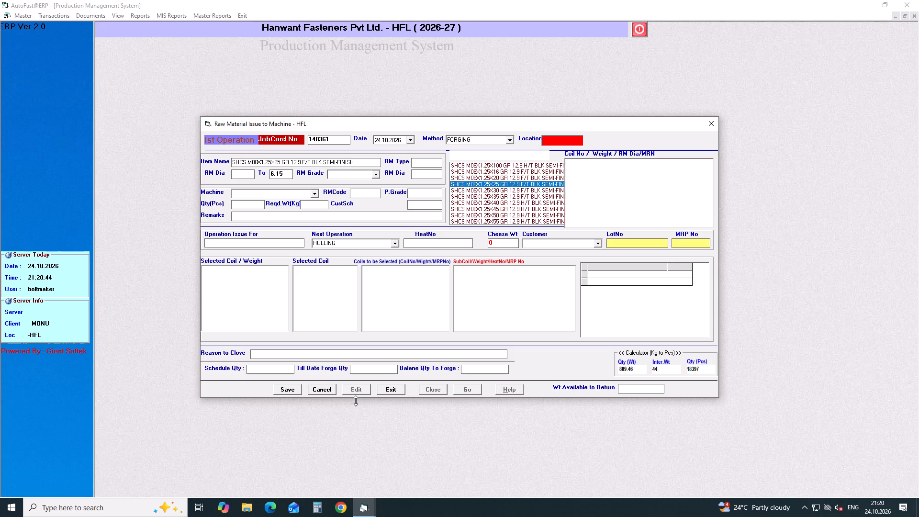
{"action": "key", "text": "Down"}
{"action": "key", "text": "Down"}
{"action": "key", "text": "Down"}
{"action": "key", "text": "Down"}
{"action": "key", "text": "Down"}
{"action": "key", "text": "Down"}
{"action": "key", "text": "Down"}
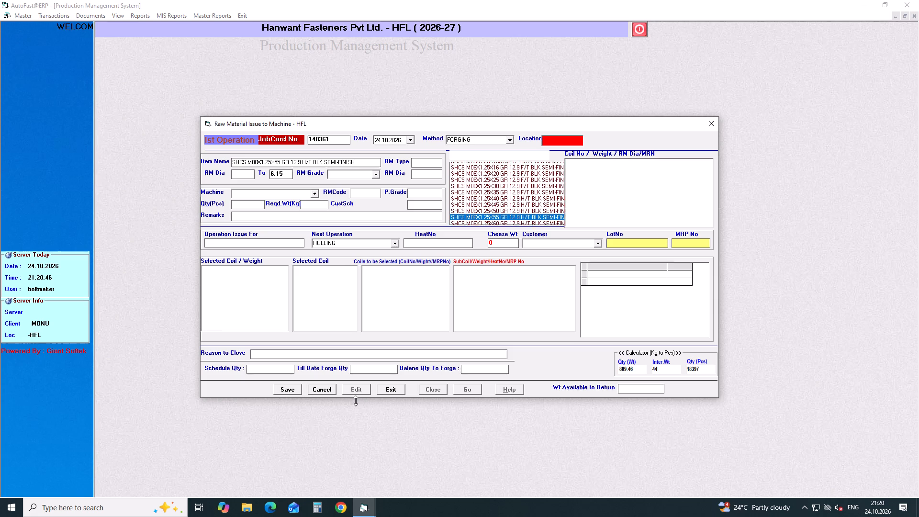
{"action": "key", "text": "Return"}
Set the SHCS M08X1.25X60 job card's RM grade to 51B37 and load the matching coils.
{"action": "key", "text": "Return"}
{"action": "key", "text": "Return"}
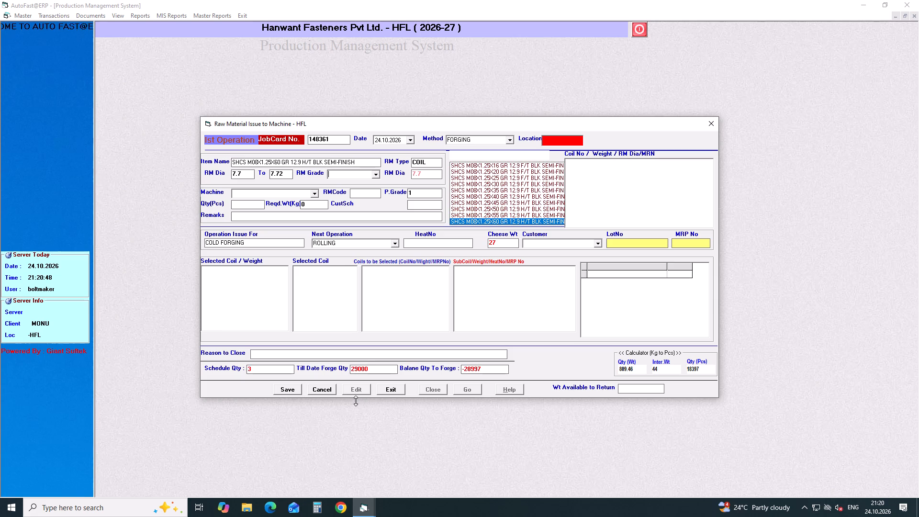
{"action": "key", "text": "Down"}
{"action": "key", "text": "Return"}
{"action": "key", "text": "Return"}
Assign machine BM-10 (BOLT MAKER) to the SHCS M08X1.25X60 job card.
{"action": "type", "text": "BM"}
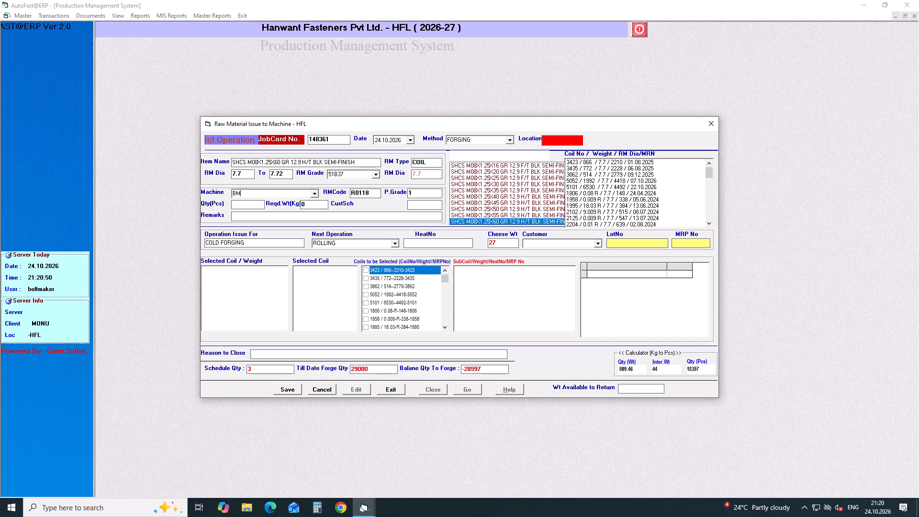
{"action": "key", "text": "Down"}
{"action": "key", "text": "Down"}
{"action": "key", "text": "Down"}
{"action": "key", "text": "Down"}
{"action": "key", "text": "Down"}
{"action": "key", "text": "Down"}
{"action": "key", "text": "Down"}
{"action": "key", "text": "Down"}
{"action": "key", "text": "Down"}
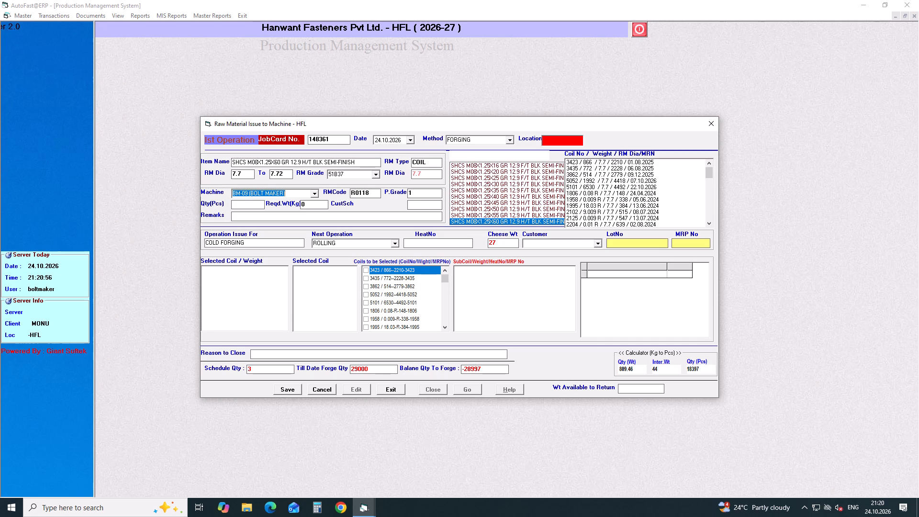
{"action": "key", "text": "Down"}
{"action": "key", "text": "Return"}
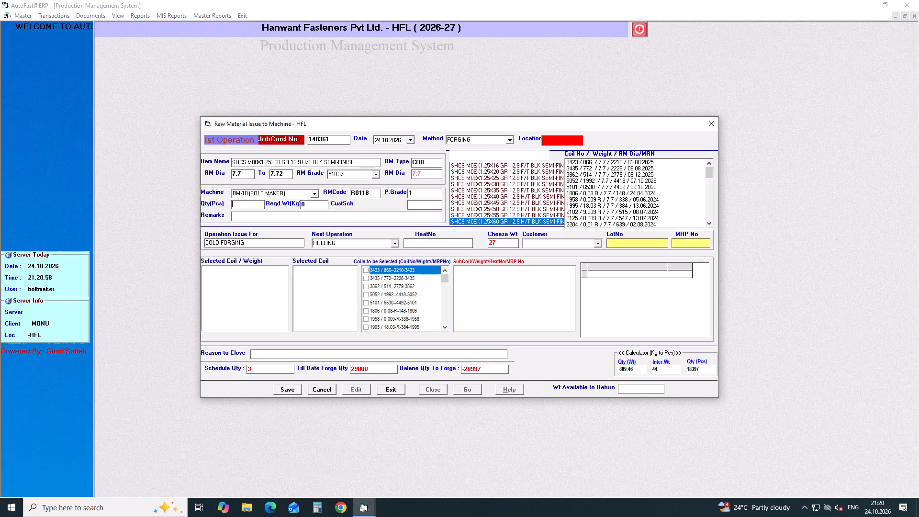
Enter a quantity of 29050 pieces with ROLLING as the operation following cold forging.
{"action": "type", "text": "29050"}
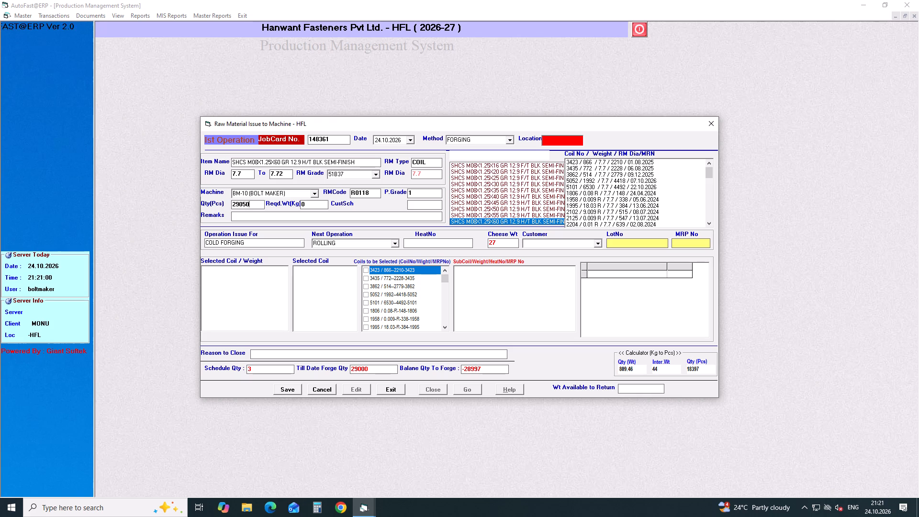
{"action": "key", "text": "Return"}
{"action": "key", "text": "Return"}
{"action": "key", "text": "Return"}
{"action": "key", "text": "Return"}
{"action": "key", "text": "Return"}
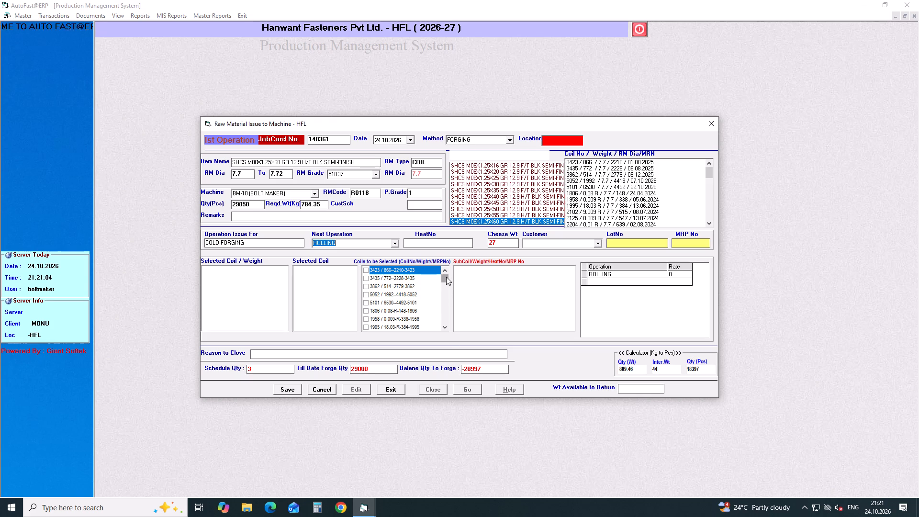
Select both coil 5052 entries with sub-coils 5052-19RR, 5052-23R and 5052-3, and save the SHCS M08X1.25X60 job card.
{"action": "left_click_drag", "start_coordinate": [446, 277], "coordinate": [443, 329]}
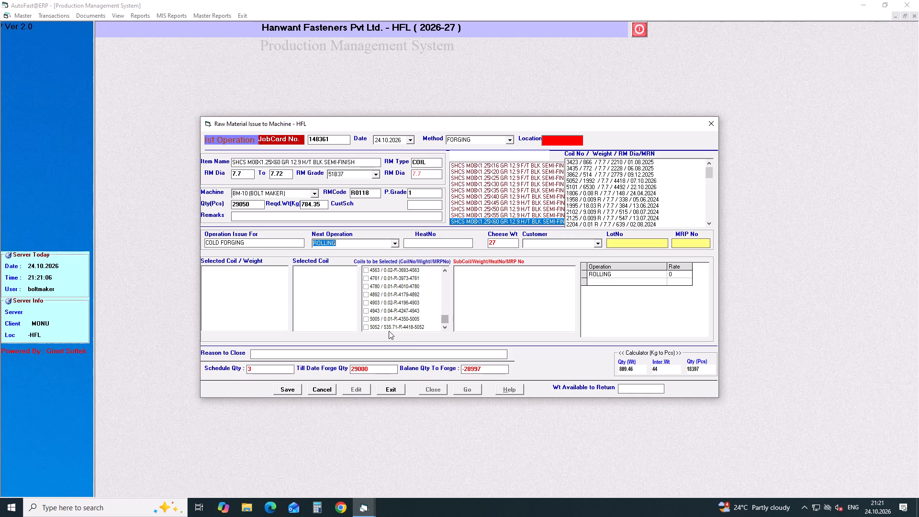
{"action": "left_click", "coordinate": [362, 326]}
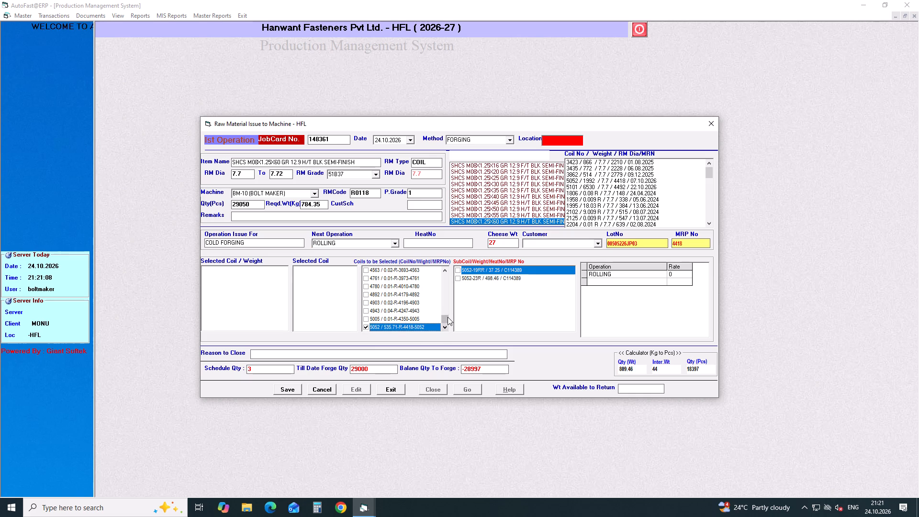
{"action": "left_click_drag", "start_coordinate": [445, 317], "coordinate": [443, 283]}
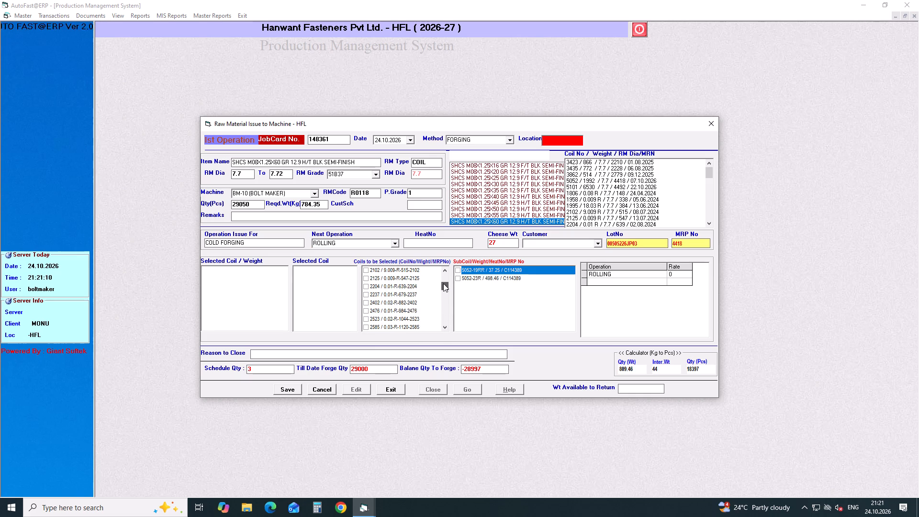
{"action": "left_click_drag", "start_coordinate": [443, 283], "coordinate": [443, 278]}
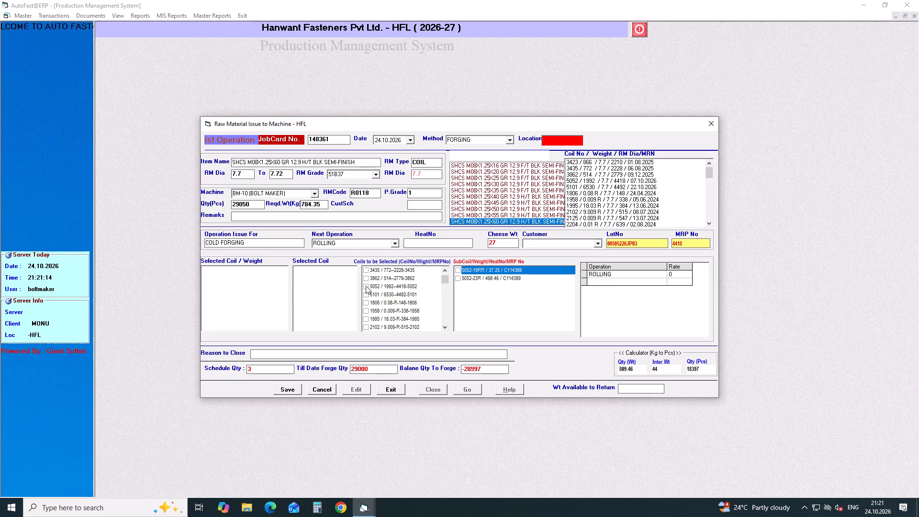
{"action": "left_click", "coordinate": [366, 286]}
{"action": "left_click", "coordinate": [457, 270]}
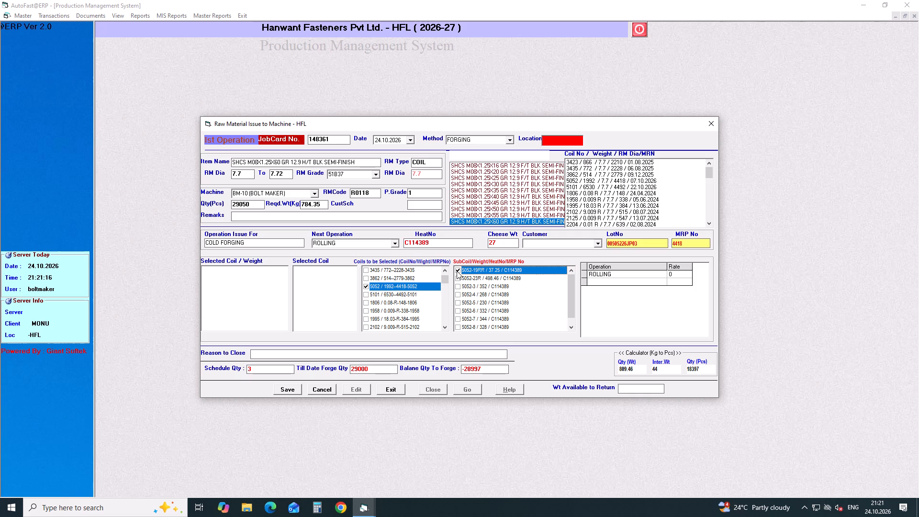
{"action": "left_click", "coordinate": [457, 274]}
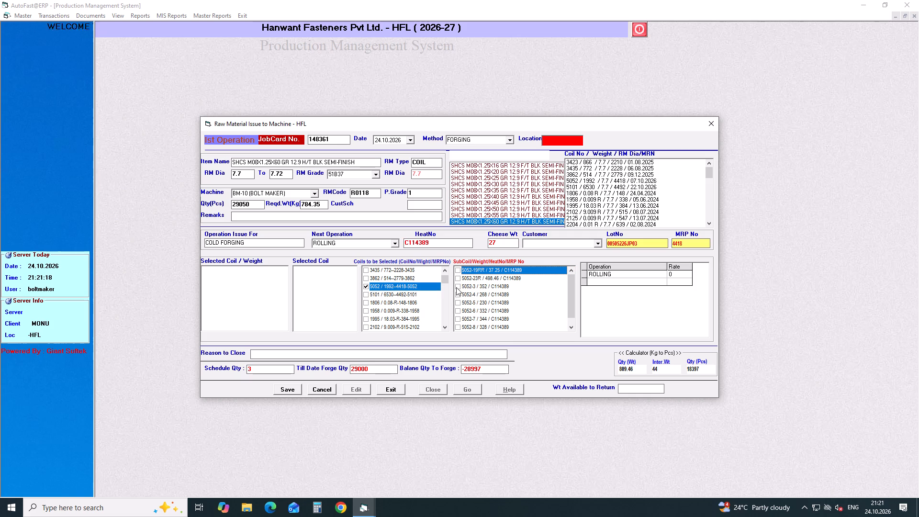
{"action": "left_click", "coordinate": [457, 272]}
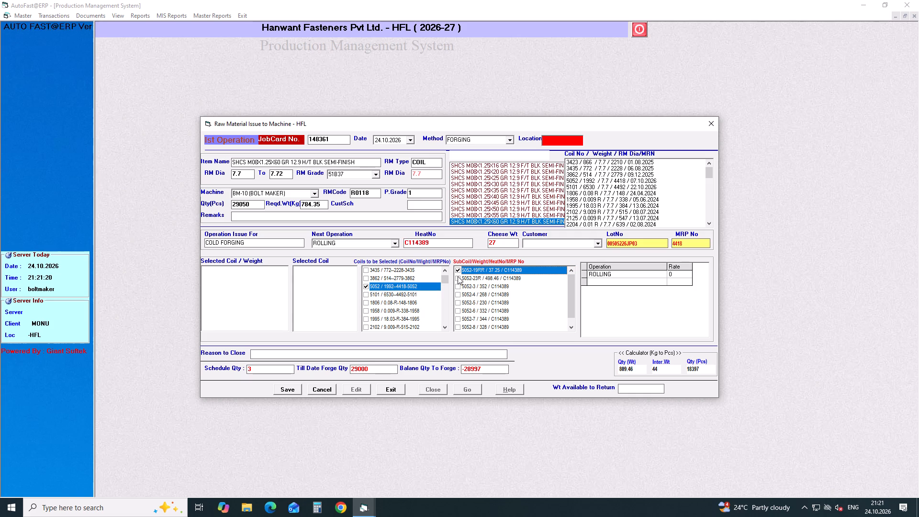
{"action": "left_click", "coordinate": [458, 276]}
{"action": "left_click", "coordinate": [458, 284]}
{"action": "left_click", "coordinate": [297, 392]}
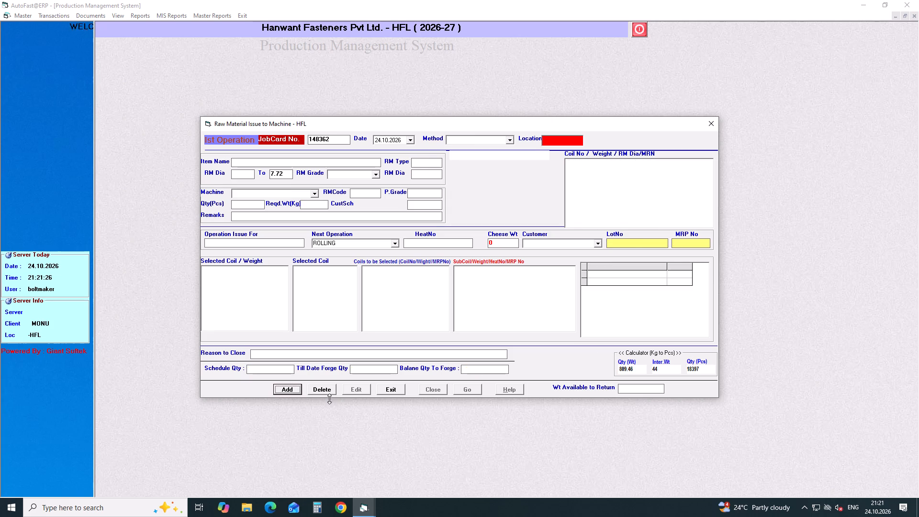
Start a new job card with method FORGING for item SHCS M10X1.5X120 GR 12.9 H/T BLK SEMI-FINISH.
{"action": "key", "text": "Return"}
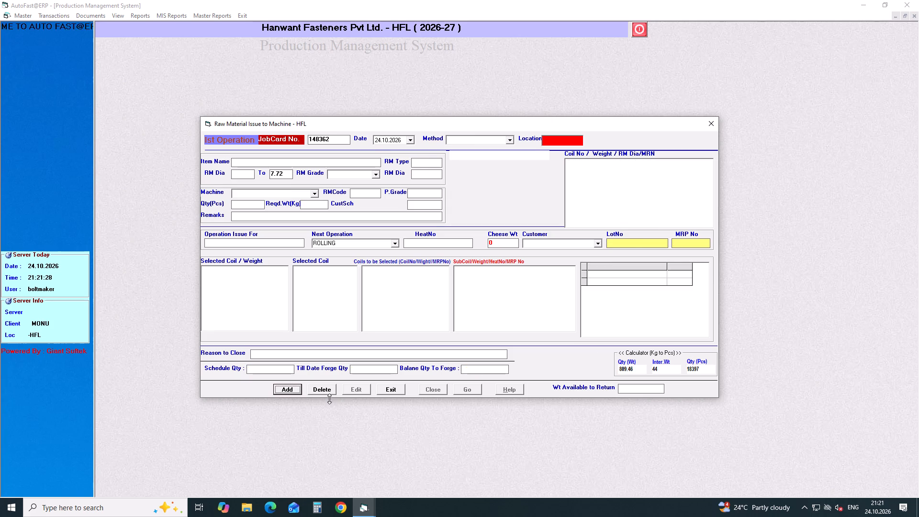
{"action": "key", "text": "Return"}
{"action": "key", "text": "Return"}
{"action": "key", "text": "Down"}
{"action": "key", "text": "Return"}
{"action": "type", "text": "SHCS M10"}
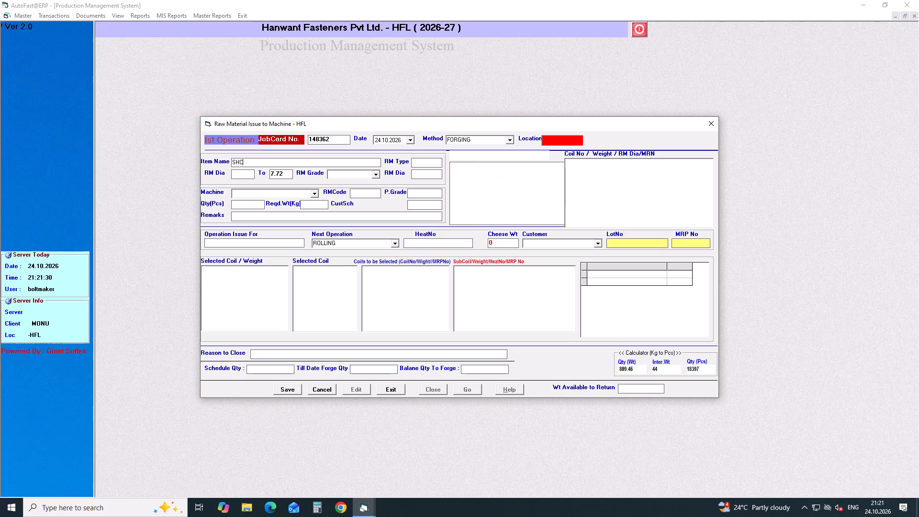
{"action": "key", "text": "Down"}
{"action": "key", "text": "Down"}
{"action": "key", "text": "Down"}
{"action": "key", "text": "Down"}
{"action": "key", "text": "Down"}
{"action": "key", "text": "Down"}
{"action": "key", "text": "Down"}
{"action": "key", "text": "Up"}
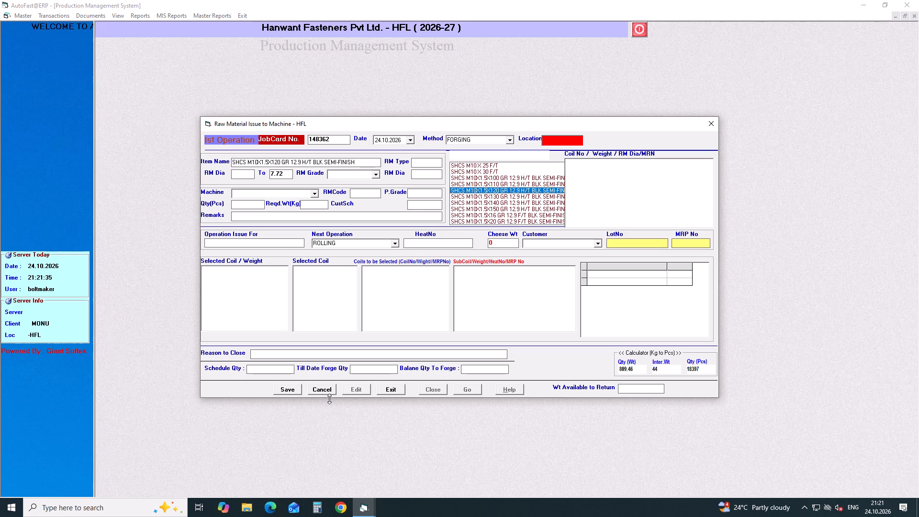
{"action": "key", "text": "Return"}
Set the SHCS M10X1.5X120 job card's RM grade to 51B37 and load the matching coils.
{"action": "key", "text": "Return"}
{"action": "key", "text": "Return"}
{"action": "key", "text": "Right"}
{"action": "key", "text": "Down"}
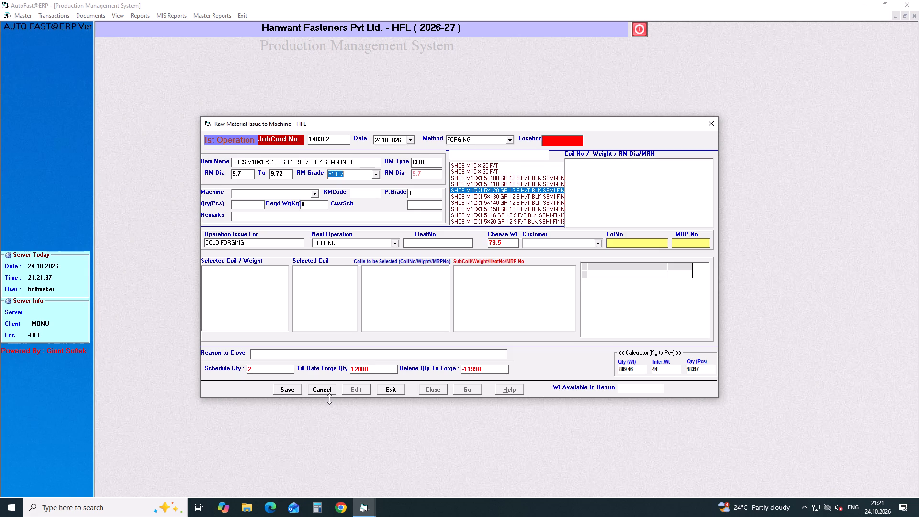
{"action": "key", "text": "Return"}
{"action": "key", "text": "Return"}
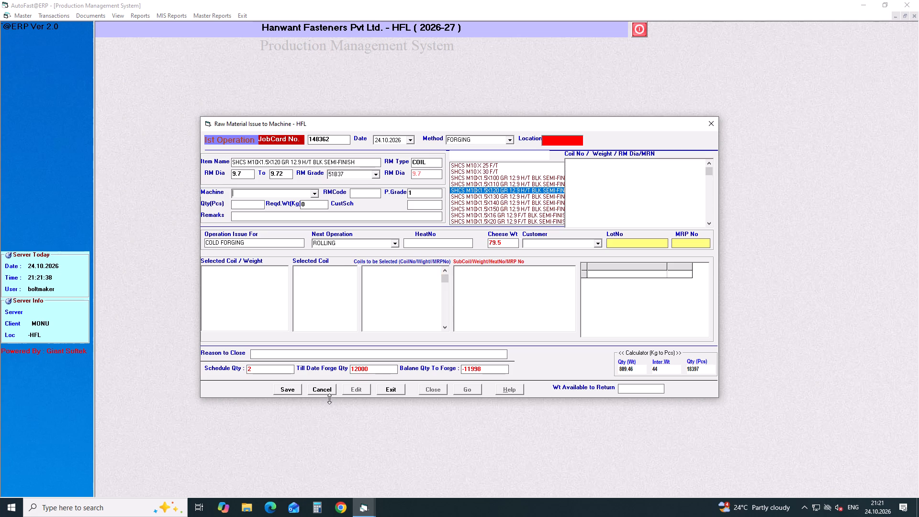
Assign machine BM-11 (BOLT MAKER) to the SHCS M10X1.5X120 job card.
{"action": "type", "text": "BM"}
{"action": "key", "text": "Down"}
{"action": "key", "text": "Down"}
{"action": "key", "text": "Down"}
{"action": "key", "text": "Down"}
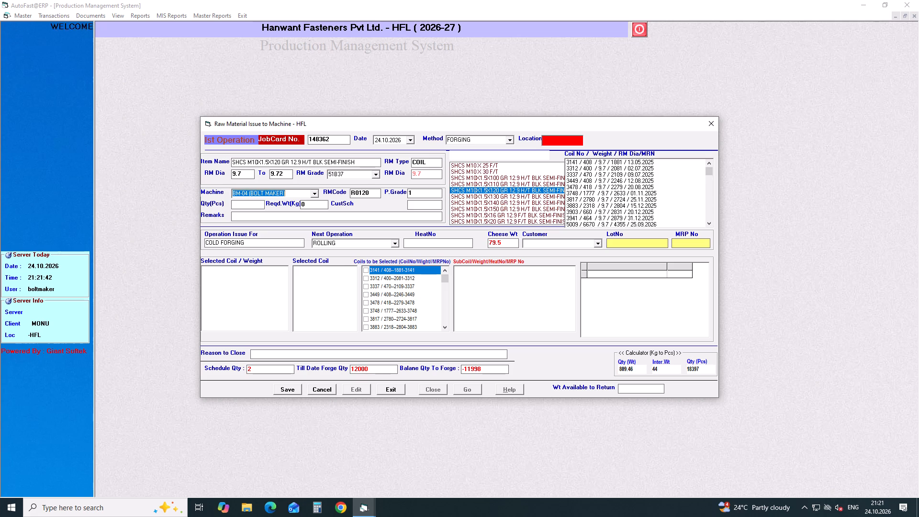
{"action": "key", "text": "Down"}
{"action": "key", "text": "Down"}
{"action": "key", "text": "Down"}
{"action": "key", "text": "Down"}
{"action": "key", "text": "Down"}
{"action": "key", "text": "Down"}
{"action": "key", "text": "Down"}
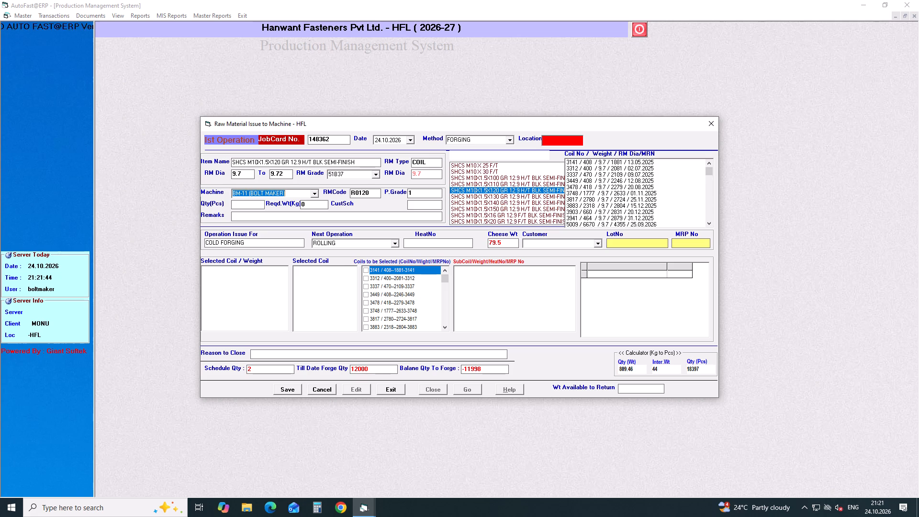
{"action": "key", "text": "Return"}
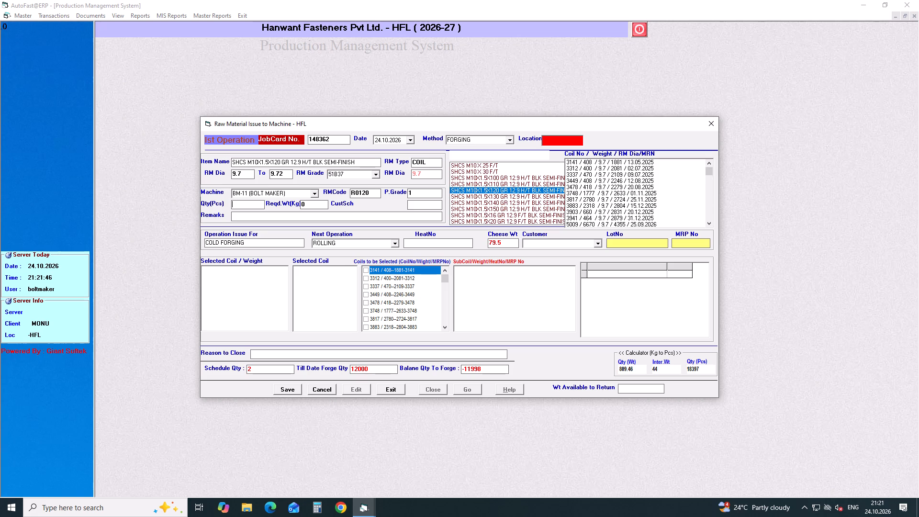
Enter a quantity of 20058 pieces with ROLLING as the operation following cold forging.
{"action": "type", "text": "20058"}
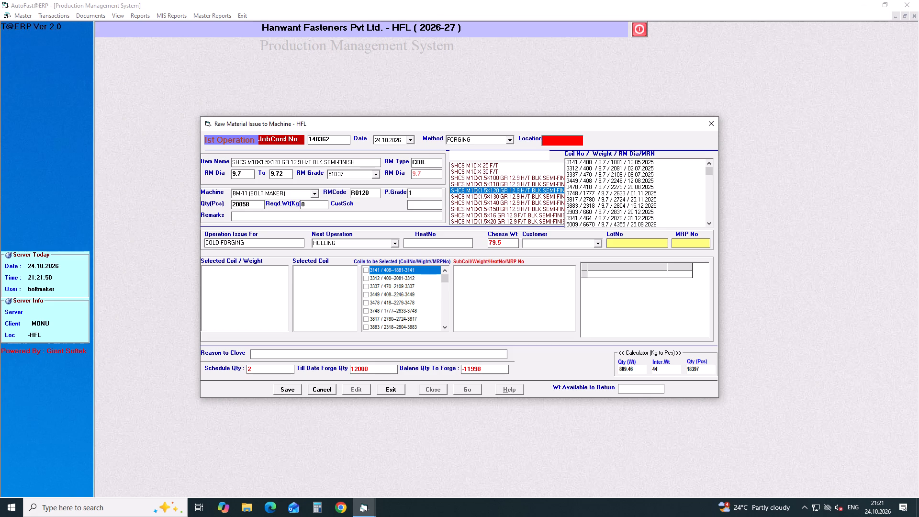
{"action": "key", "text": "Return"}
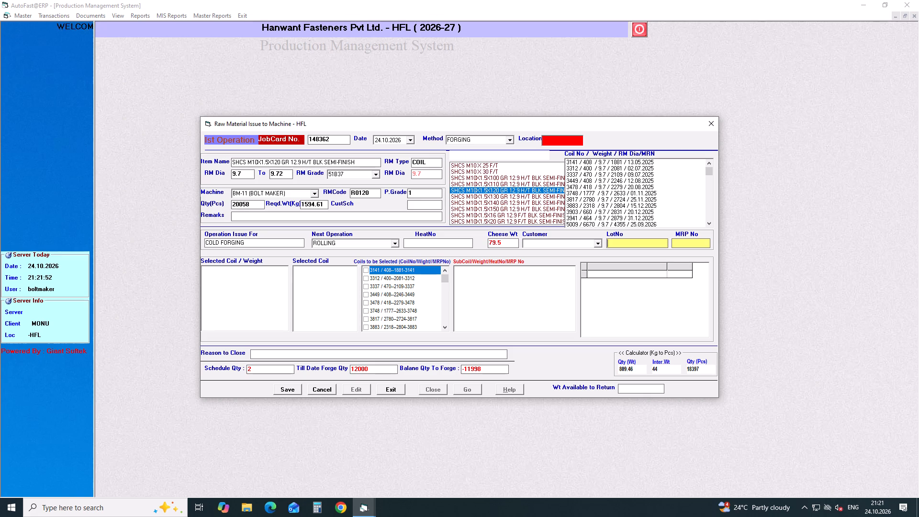
{"action": "key", "text": "Return"}
{"action": "key", "text": "Return"}
{"action": "key", "text": "Return"}
{"action": "key", "text": "Return"}
{"action": "key", "text": "Return"}
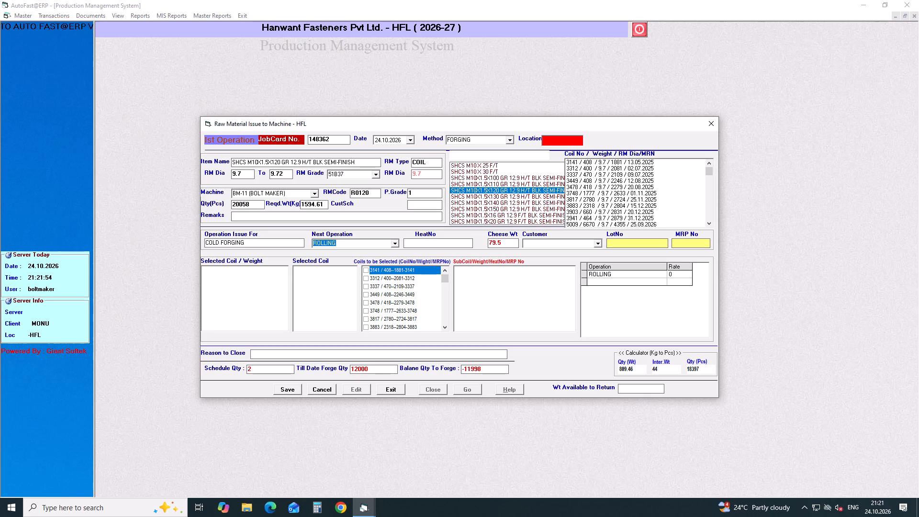
Select coil 5009 with sub-coils 5009-1, 5009-10, 5009-11, 5009-12 and 5009-13, and save the SHCS M10X1.5X120 job card.
{"action": "left_click", "coordinate": [445, 328]}
{"action": "left_click", "coordinate": [445, 328]}
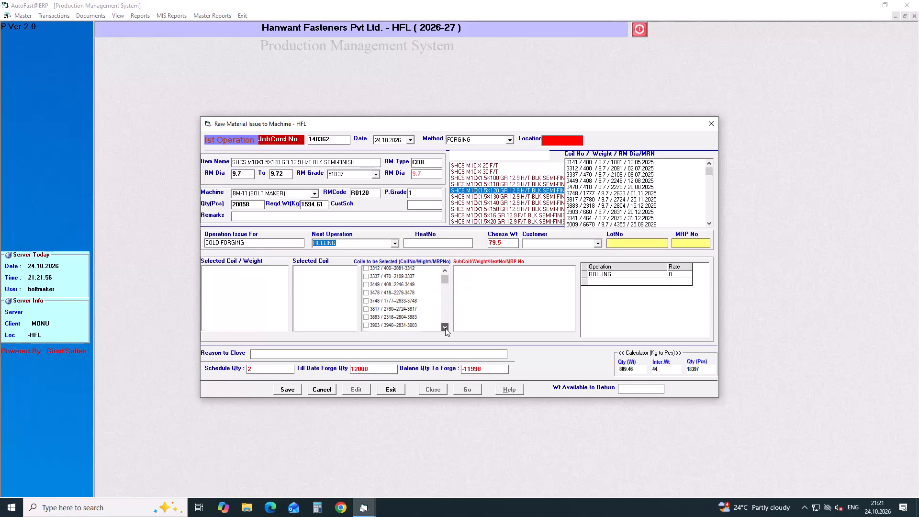
{"action": "left_click", "coordinate": [445, 328]}
{"action": "left_click", "coordinate": [445, 328]}
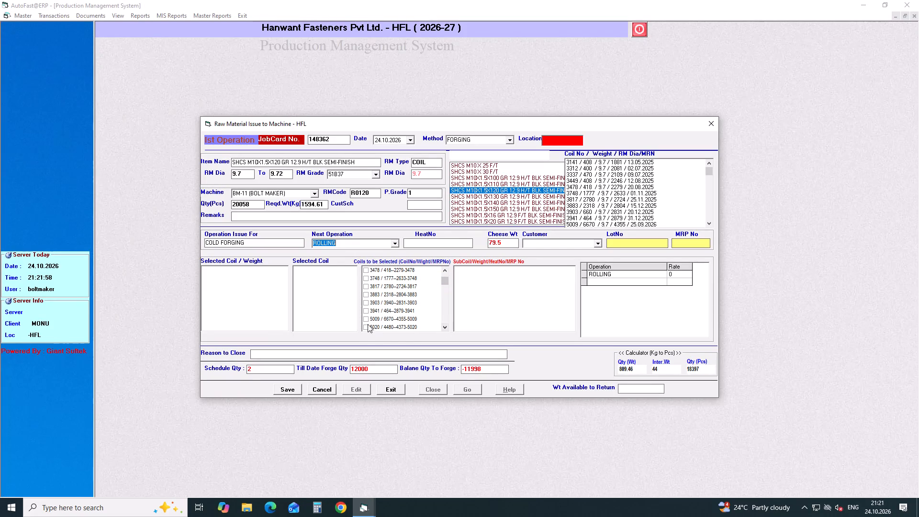
{"action": "left_click", "coordinate": [362, 318]}
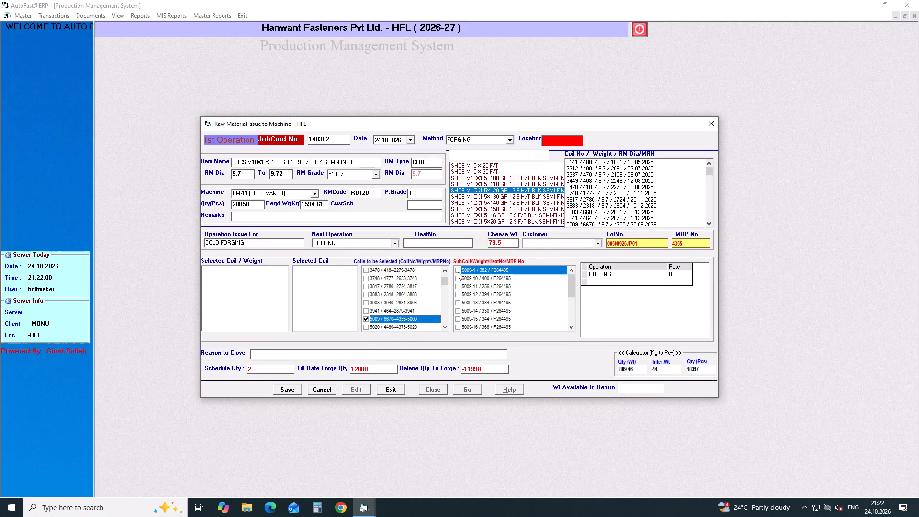
{"action": "left_click", "coordinate": [458, 272]}
{"action": "left_click", "coordinate": [457, 278]}
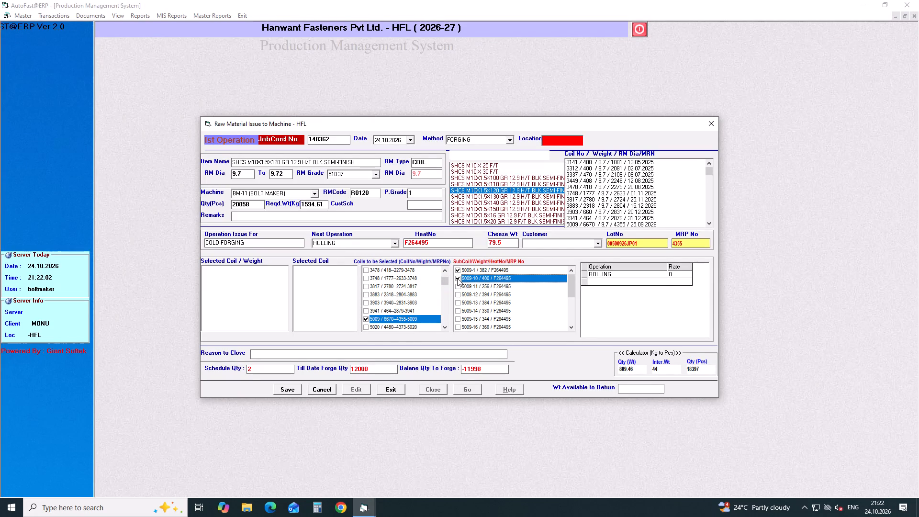
{"action": "left_click", "coordinate": [457, 288]}
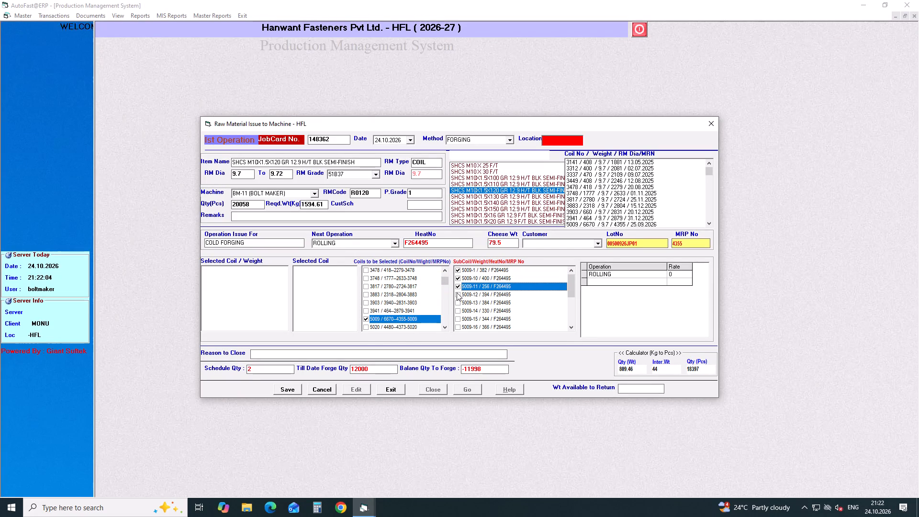
{"action": "left_click", "coordinate": [456, 295]}
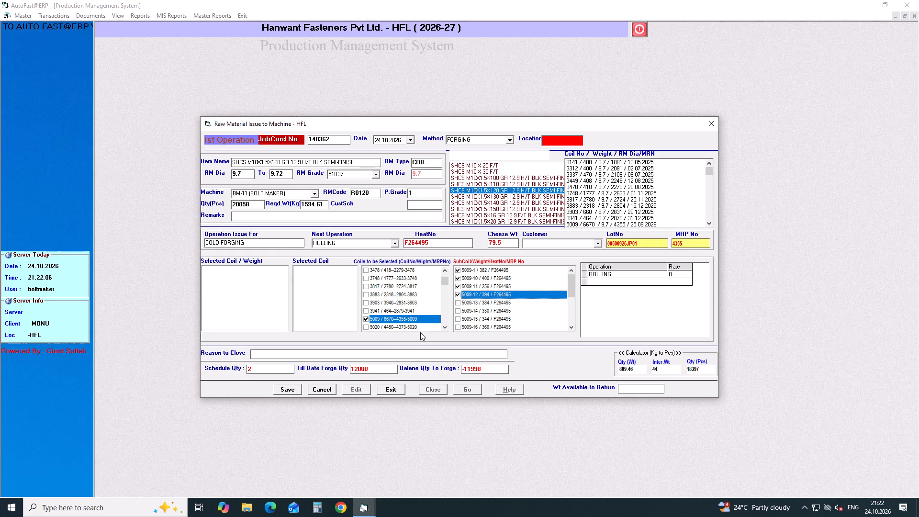
{"action": "left_click", "coordinate": [282, 393]}
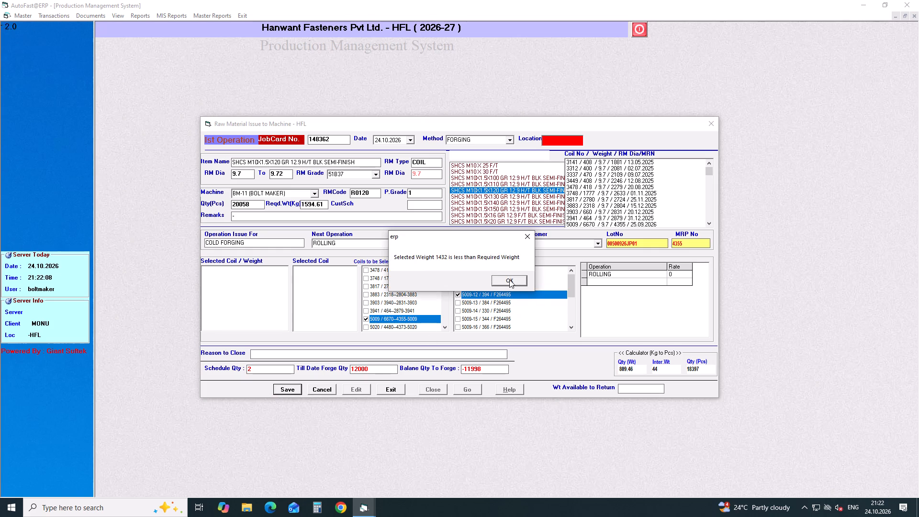
{"action": "left_click", "coordinate": [509, 280]}
{"action": "left_click", "coordinate": [458, 303]}
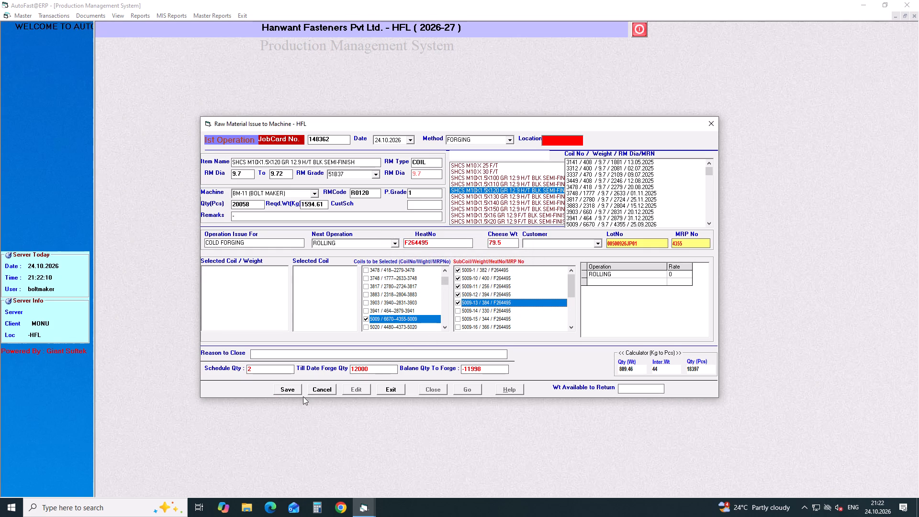
{"action": "left_click", "coordinate": [293, 392]}
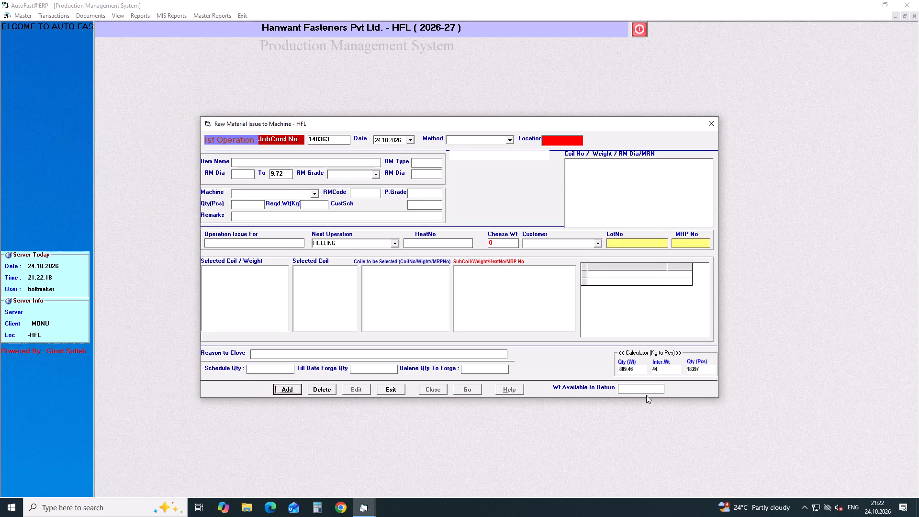
Close the raw material issue form and start a new coil production entry for the first operation.
{"action": "left_click", "coordinate": [714, 124]}
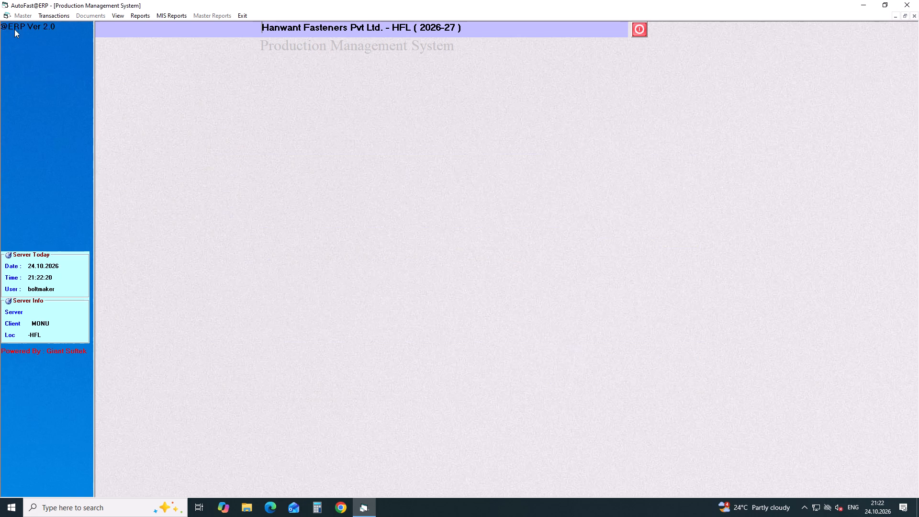
{"action": "left_click", "coordinate": [42, 17]}
{"action": "left_click", "coordinate": [68, 76]}
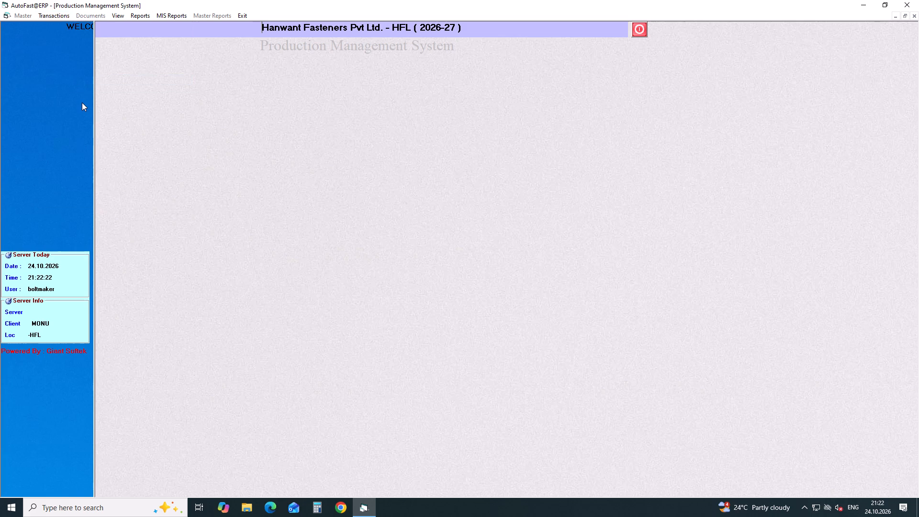
{"action": "key", "text": "Return"}
{"action": "key", "text": "Return"}
{"action": "key", "text": "Return"}
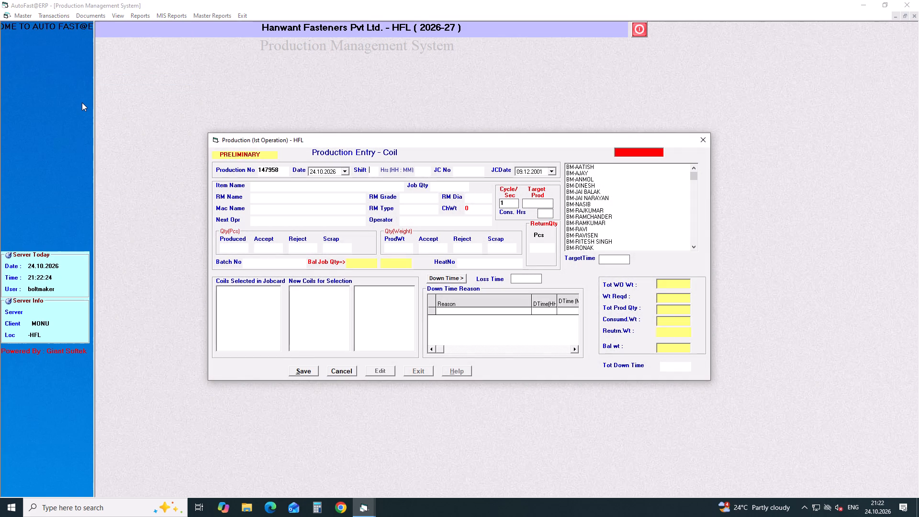
Set shift A, 9.5 hours and job card 148352 on the new production entry, keeping TAPPING as the next operation.
{"action": "key", "text": "a"}
{"action": "key", "text": "Return"}
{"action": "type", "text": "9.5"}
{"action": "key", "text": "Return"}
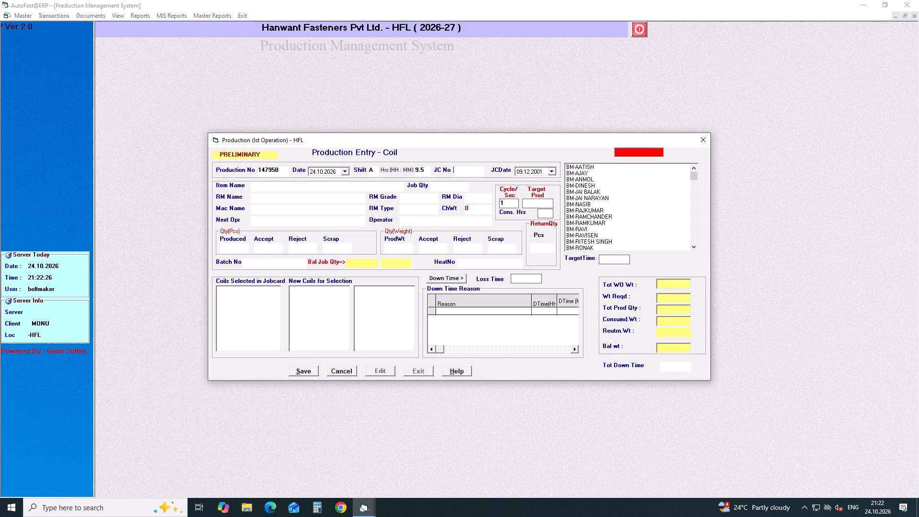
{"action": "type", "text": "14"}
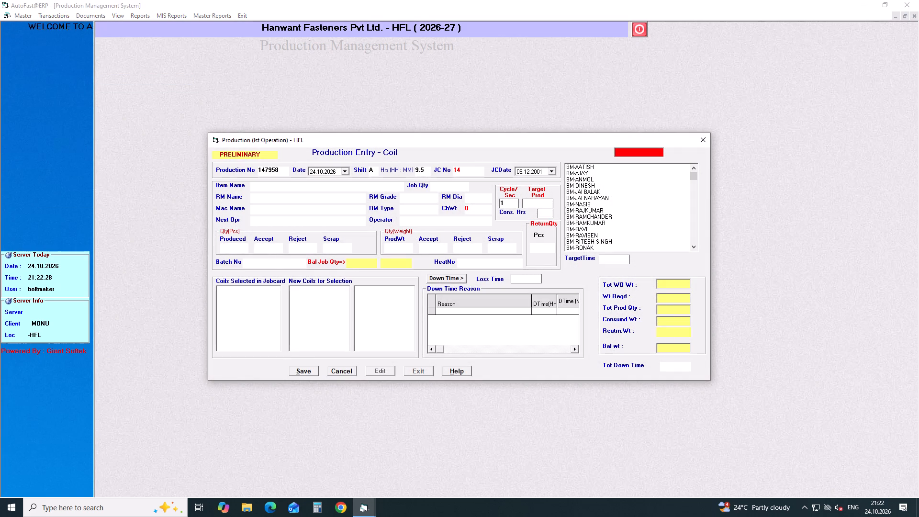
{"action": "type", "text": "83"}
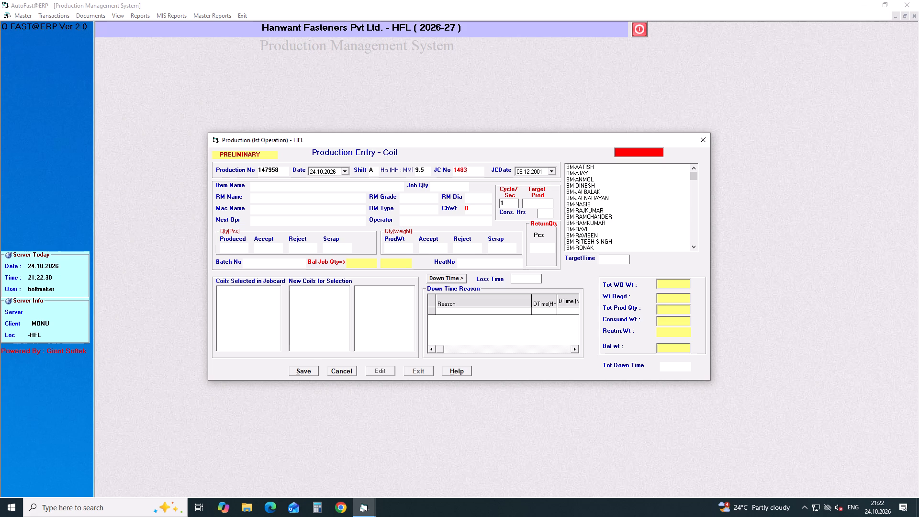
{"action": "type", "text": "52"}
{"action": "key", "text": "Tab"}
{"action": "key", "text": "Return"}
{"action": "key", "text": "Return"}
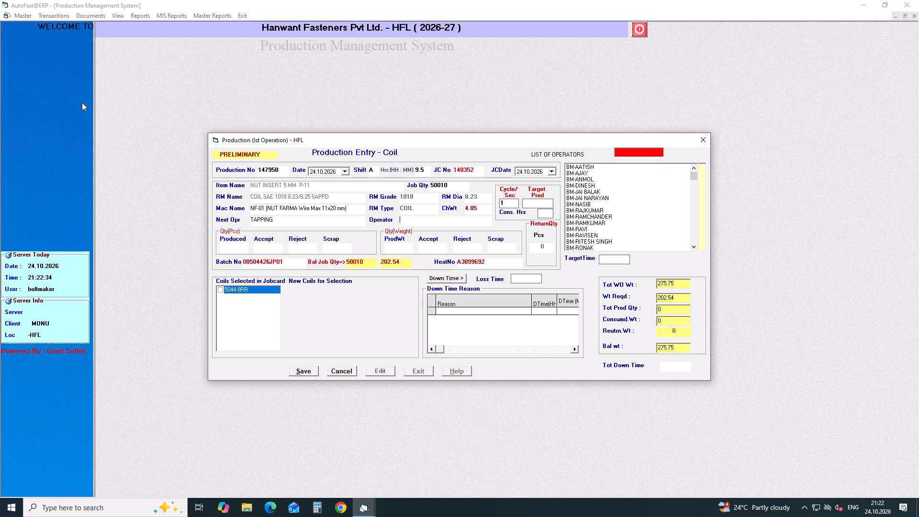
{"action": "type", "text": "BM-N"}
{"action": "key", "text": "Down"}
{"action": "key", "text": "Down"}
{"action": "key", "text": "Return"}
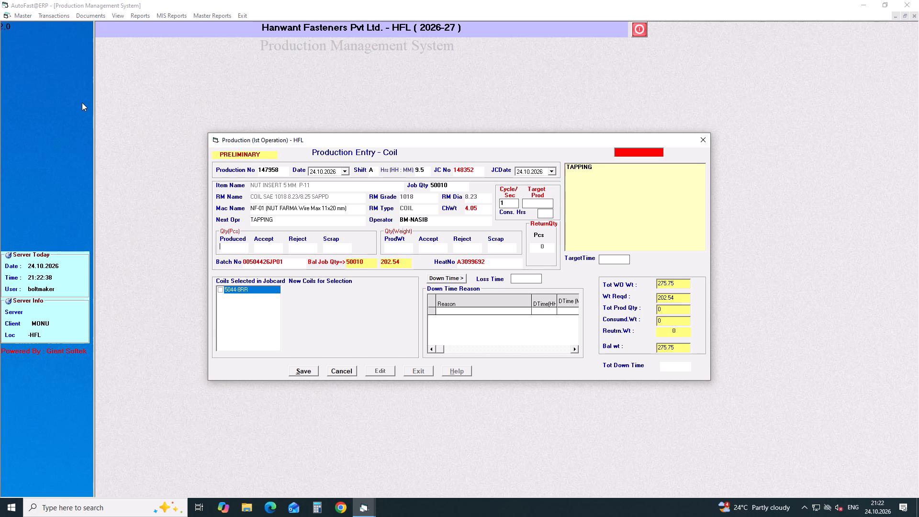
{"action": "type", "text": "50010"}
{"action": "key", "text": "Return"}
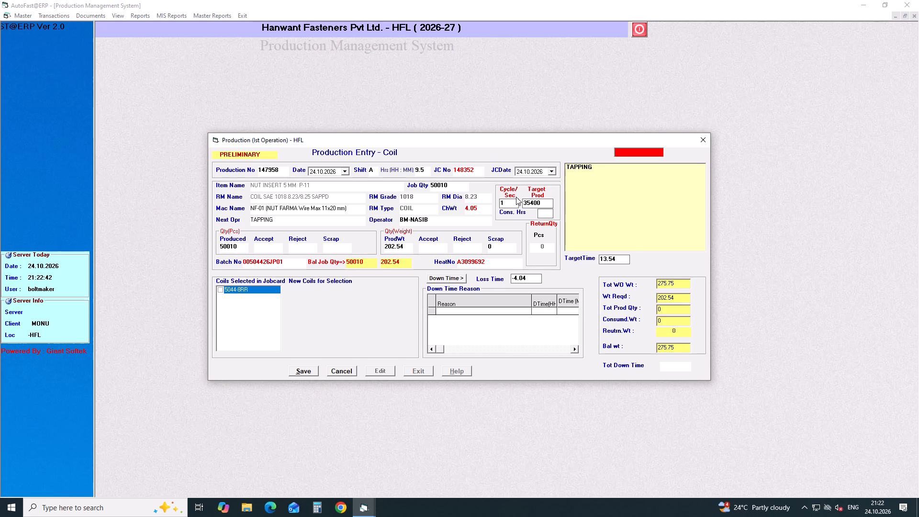
Set the cycle time to 0.65 seconds, select coil 5044-8RR, and save the entry, starting a new one.
{"action": "left_click_drag", "start_coordinate": [508, 204], "coordinate": [465, 203]}
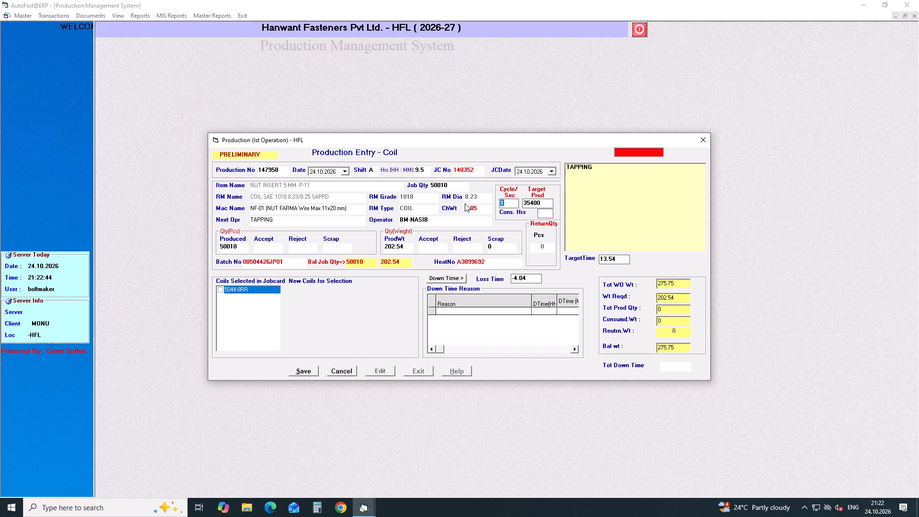
{"action": "type", "text": "0.65"}
{"action": "key", "text": "Return"}
{"action": "key", "text": "Return"}
{"action": "key", "text": "Return"}
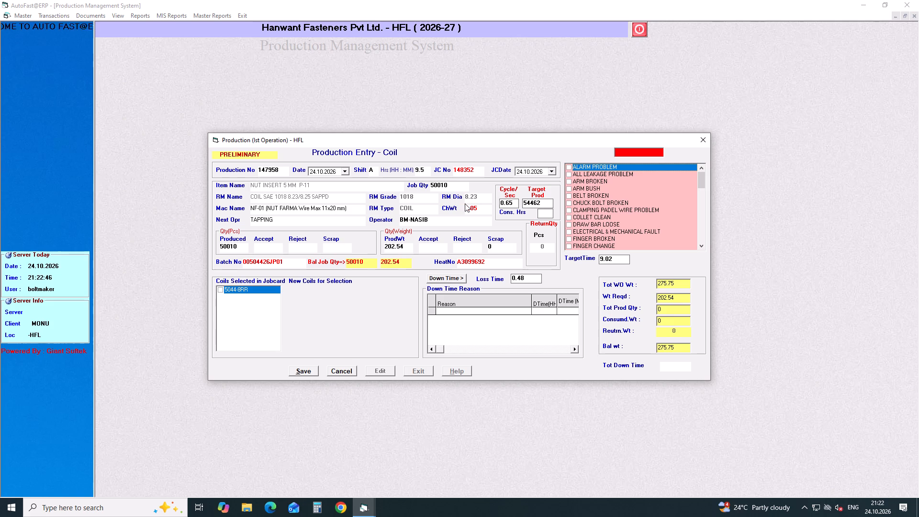
{"action": "left_click", "coordinate": [221, 291]}
{"action": "left_click", "coordinate": [303, 371]}
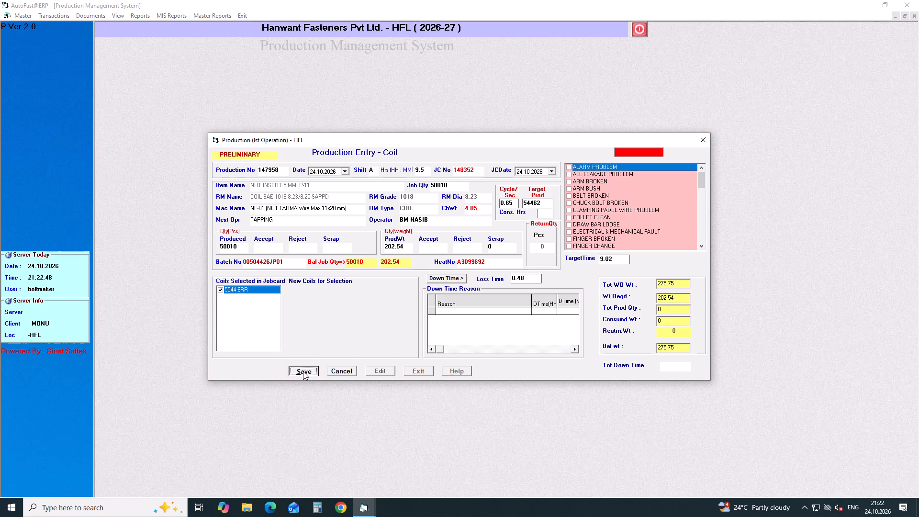
{"action": "key", "text": "Return"}
{"action": "key", "text": "Return"}
{"action": "key", "text": "Return"}
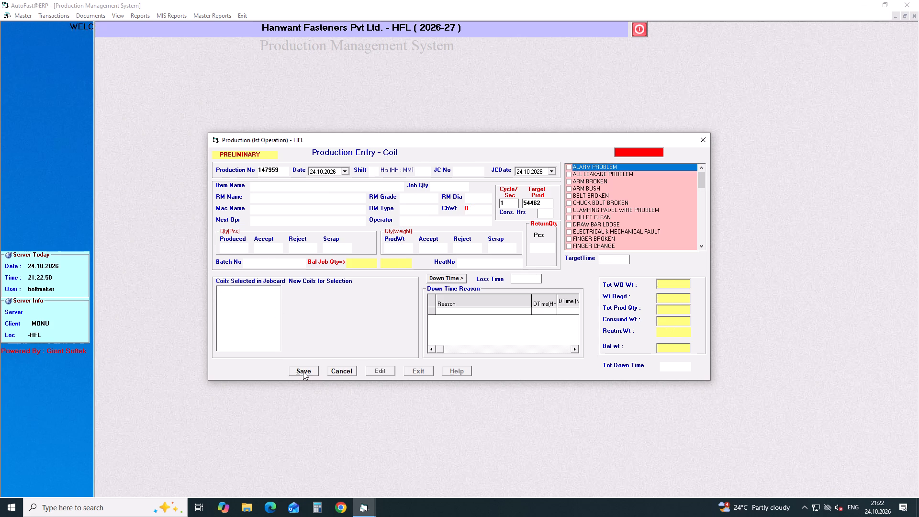
Set shift A, 9.5 hours and job card 148353 on the new production entry, keeping ROLLING as the next operation.
{"action": "key", "text": "a"}
{"action": "key", "text": "Return"}
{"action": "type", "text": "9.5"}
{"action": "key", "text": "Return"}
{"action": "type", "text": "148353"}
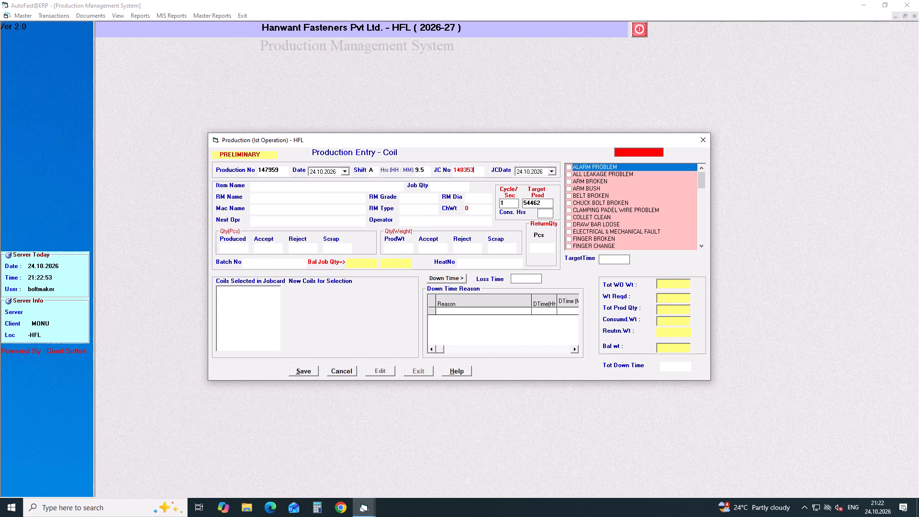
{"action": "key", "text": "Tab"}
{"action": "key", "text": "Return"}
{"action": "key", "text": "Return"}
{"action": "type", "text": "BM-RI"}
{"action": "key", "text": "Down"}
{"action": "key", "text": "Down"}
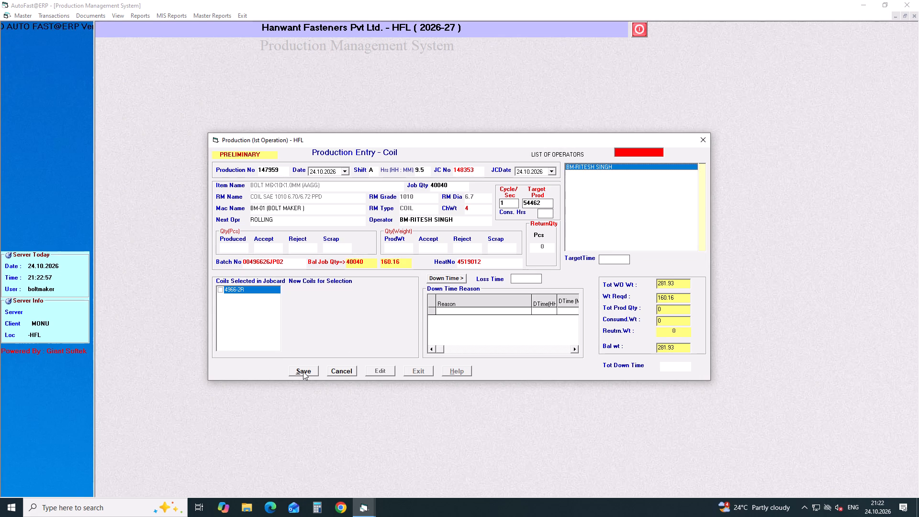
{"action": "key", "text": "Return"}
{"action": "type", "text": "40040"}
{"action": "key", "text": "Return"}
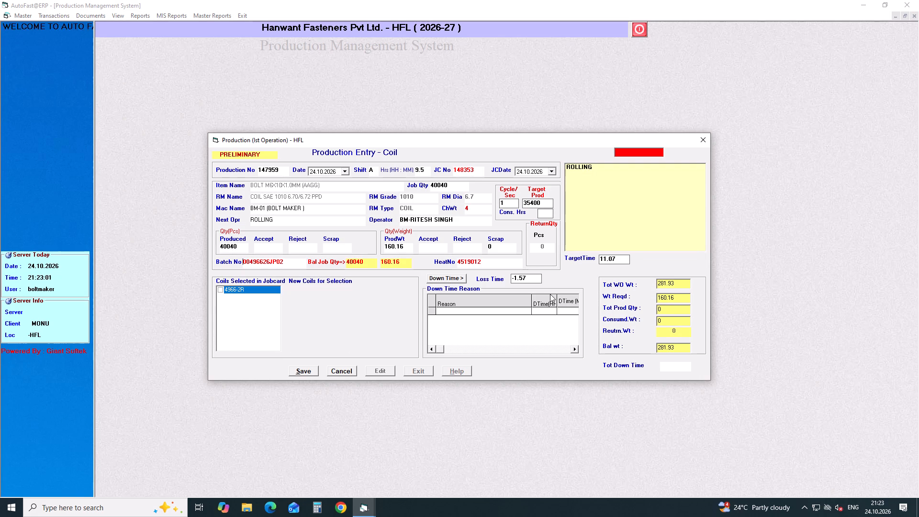
Set the cycle time for job card 148353 to 0.65 seconds.
{"action": "left_click_drag", "start_coordinate": [514, 204], "coordinate": [472, 206]}
{"action": "type", "text": "0.65"}
{"action": "key", "text": "Return"}
{"action": "key", "text": "Return"}
Add TOOL CHANGE as the down time reason with a down time of 2.0 hours.
{"action": "key", "text": "Return"}
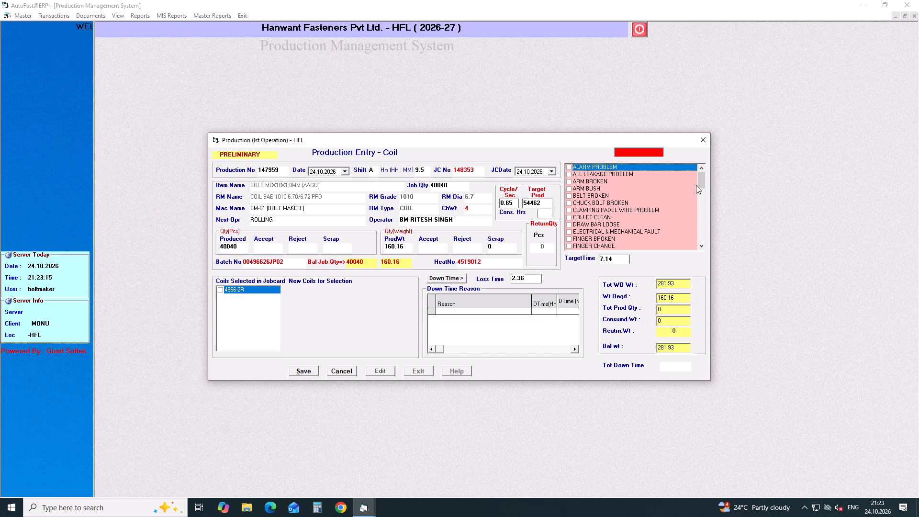
{"action": "left_click_drag", "start_coordinate": [700, 181], "coordinate": [700, 225]}
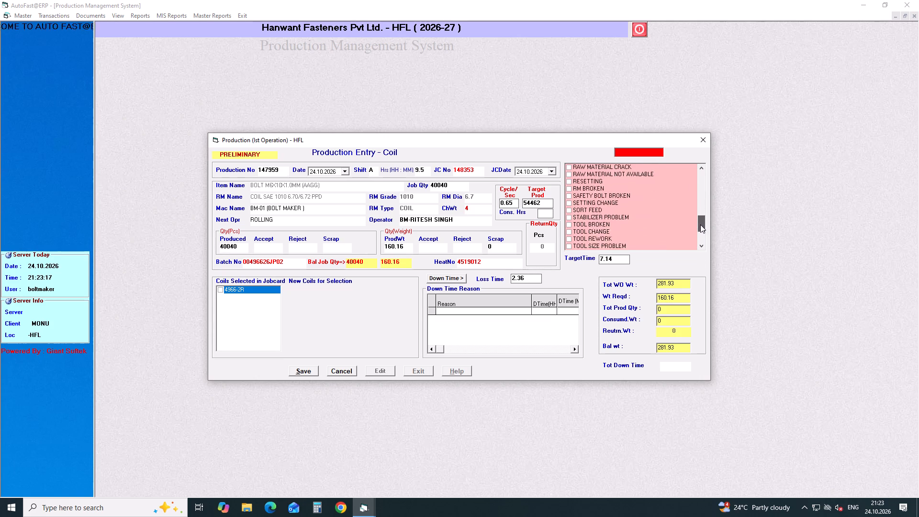
{"action": "left_click_drag", "start_coordinate": [700, 225], "coordinate": [700, 232]}
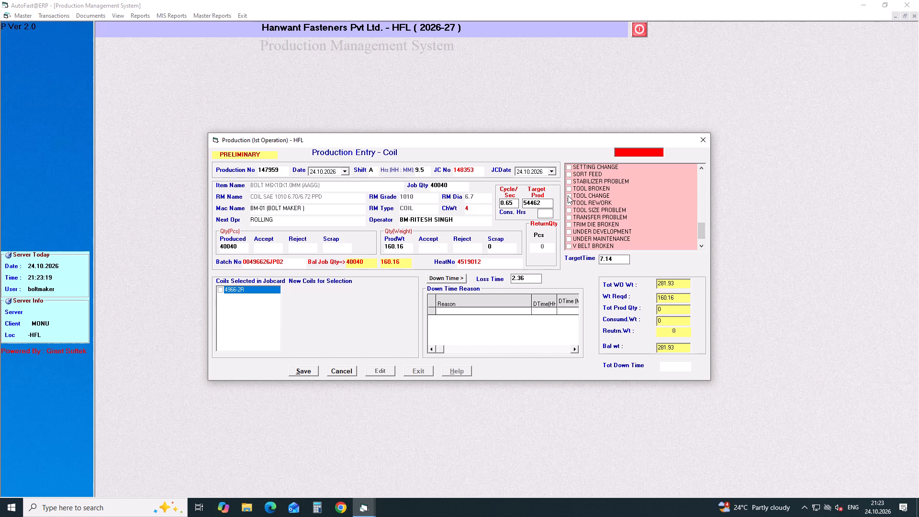
{"action": "left_click", "coordinate": [568, 195]}
{"action": "key", "text": "Return"}
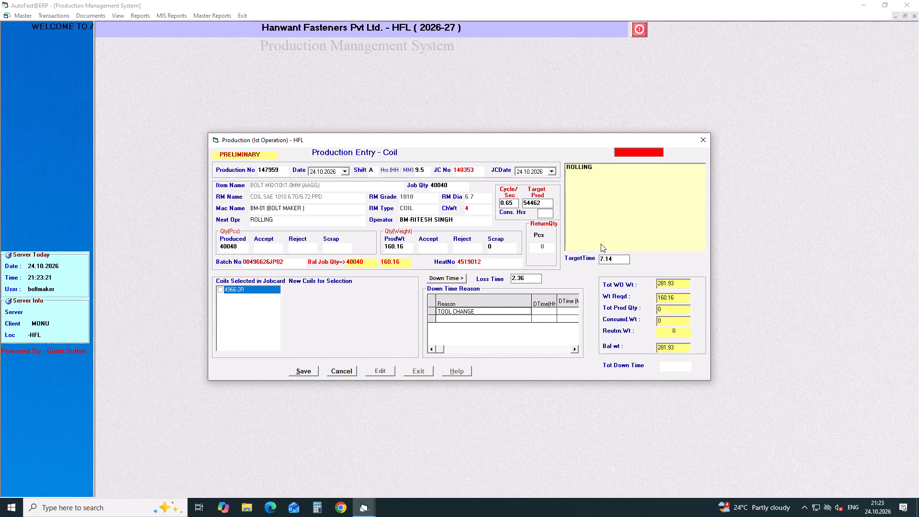
{"action": "key", "text": "Right"}
{"action": "type", "text": "2.0"}
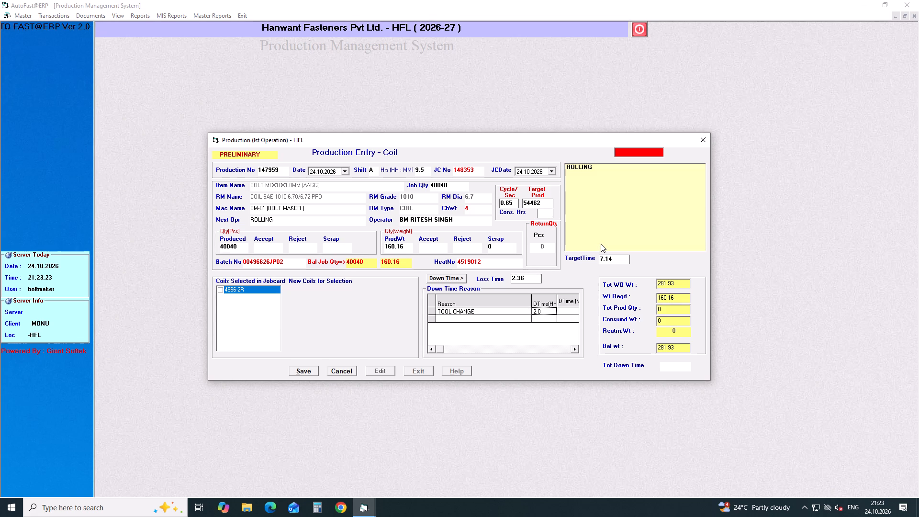
Select coil 4966-2R and save the job card 148353 production entry, starting a new one.
{"action": "left_click", "coordinate": [223, 290]}
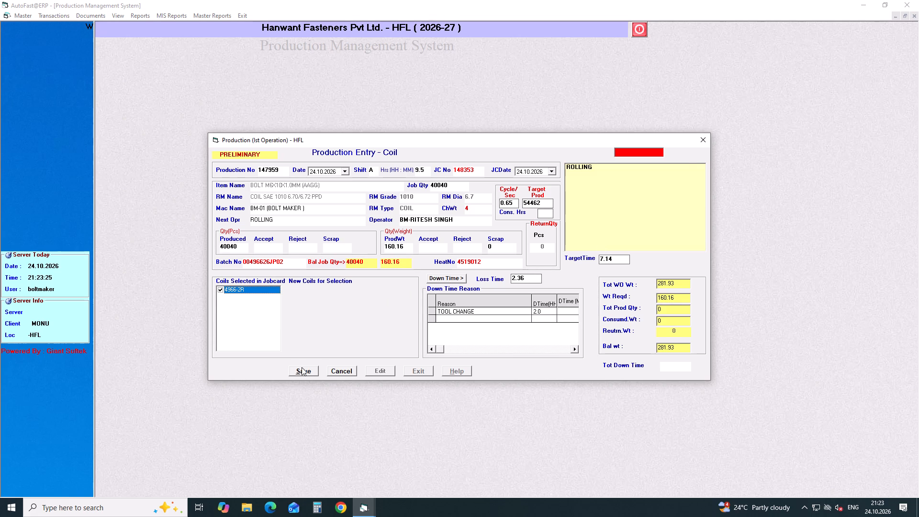
{"action": "left_click", "coordinate": [302, 367]}
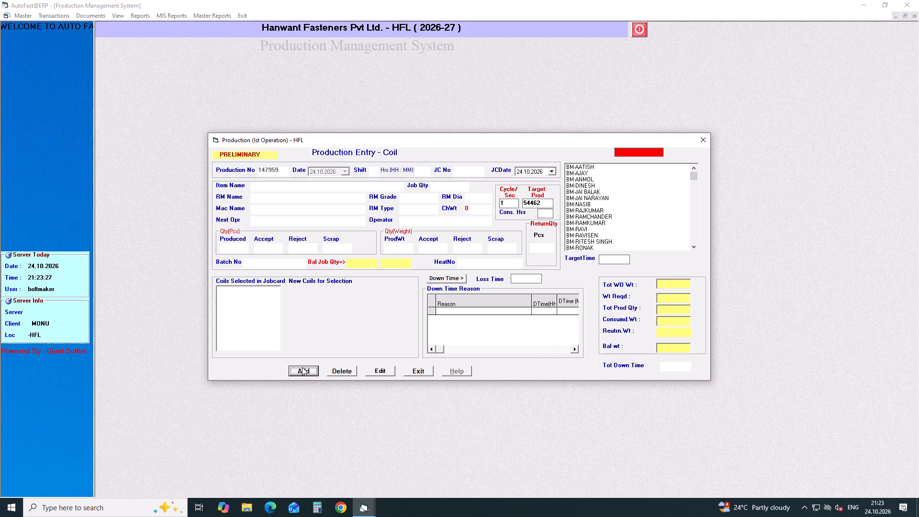
{"action": "key", "text": "Return"}
{"action": "key", "text": "Return"}
{"action": "key", "text": "Return"}
Set shift A, 9.5 hours and job card 148354 on the new production entry, keeping ROLLING as the next operation.
{"action": "key", "text": "a"}
{"action": "key", "text": "Return"}
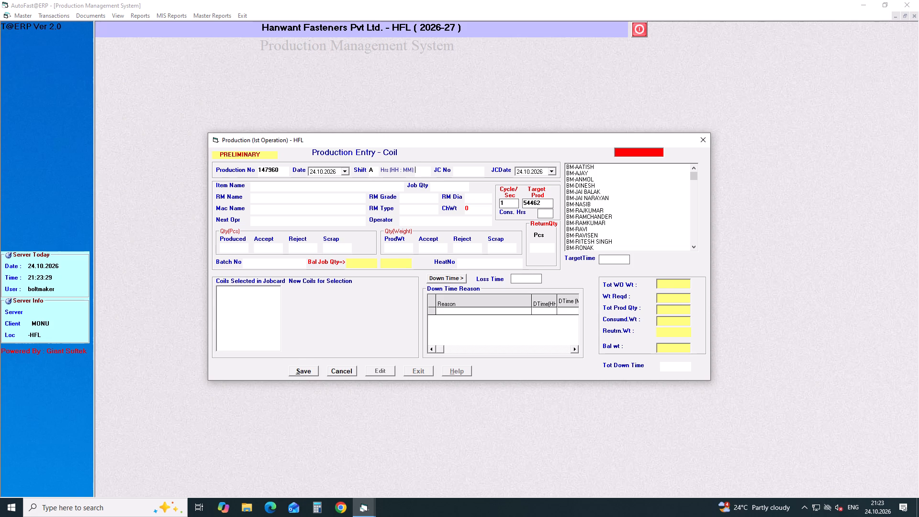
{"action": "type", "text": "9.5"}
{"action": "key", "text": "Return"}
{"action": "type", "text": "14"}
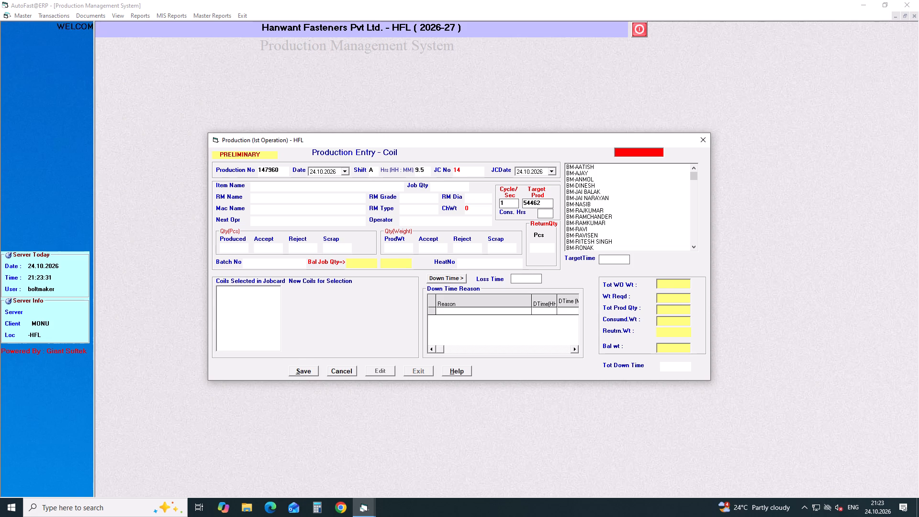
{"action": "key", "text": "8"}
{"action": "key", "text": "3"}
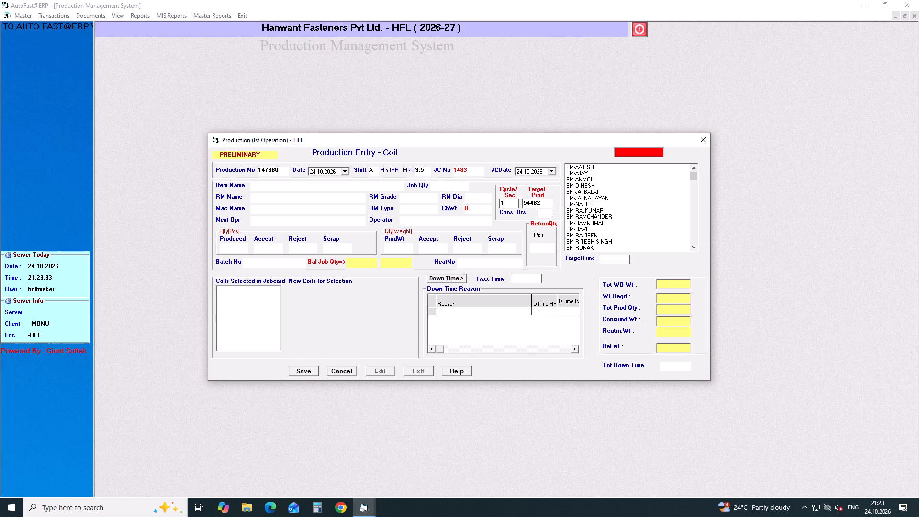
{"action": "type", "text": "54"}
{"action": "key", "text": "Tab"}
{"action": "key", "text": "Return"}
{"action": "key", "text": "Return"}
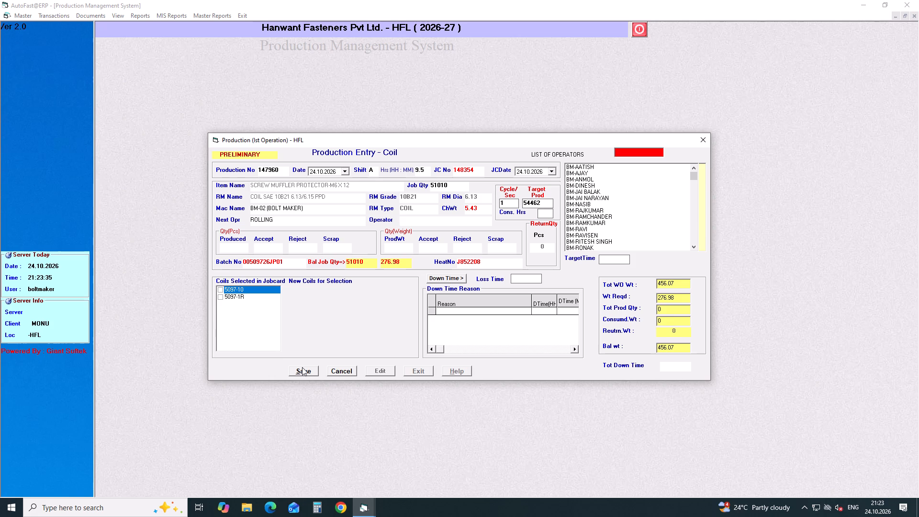
Assign operator BM-UMESH and enter a produced quantity of 51010 pieces for job card 148354.
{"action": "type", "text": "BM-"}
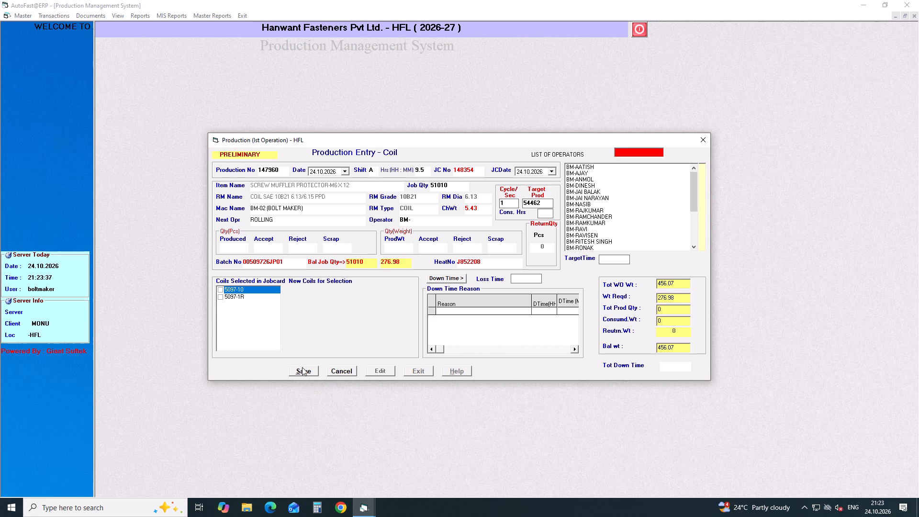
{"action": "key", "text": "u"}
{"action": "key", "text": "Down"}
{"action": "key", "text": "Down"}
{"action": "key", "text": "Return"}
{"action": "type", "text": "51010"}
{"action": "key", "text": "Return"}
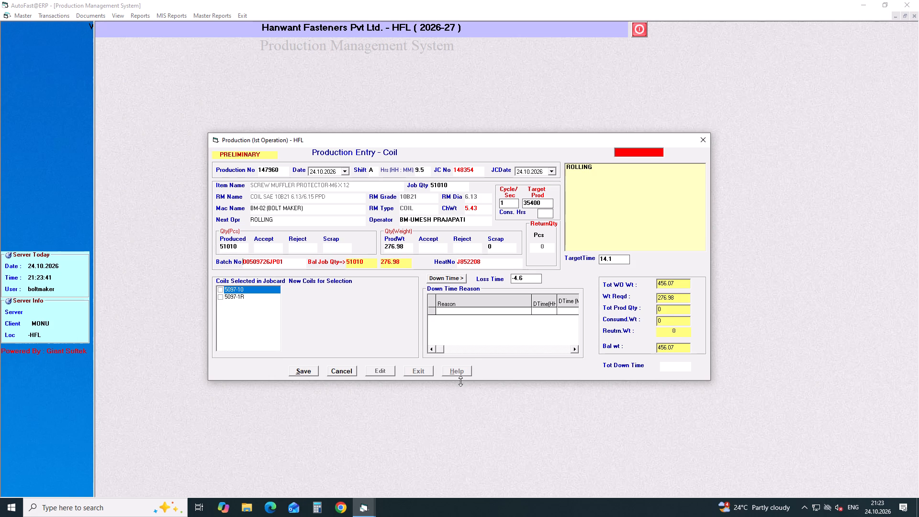
Set the cycle time to 0.65 seconds, select coils 5097-10 and 5097-1R, and save the entry, starting a new one.
{"action": "left_click_drag", "start_coordinate": [508, 202], "coordinate": [496, 206]}
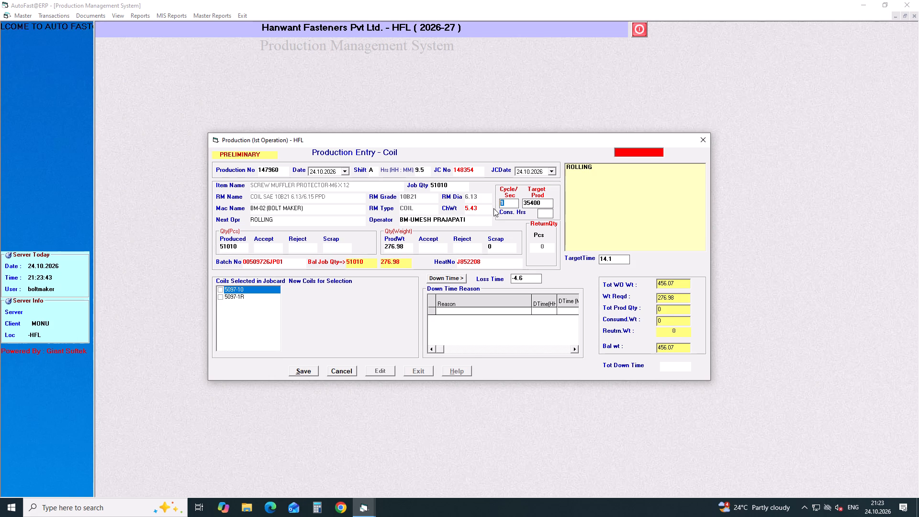
{"action": "type", "text": "0.65"}
{"action": "key", "text": "Return"}
{"action": "key", "text": "Return"}
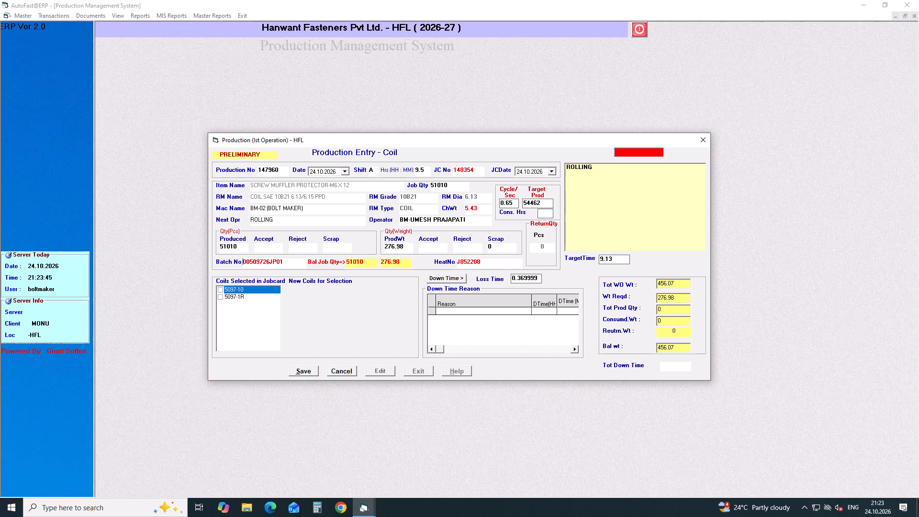
{"action": "key", "text": "Return"}
{"action": "key", "text": "Return"}
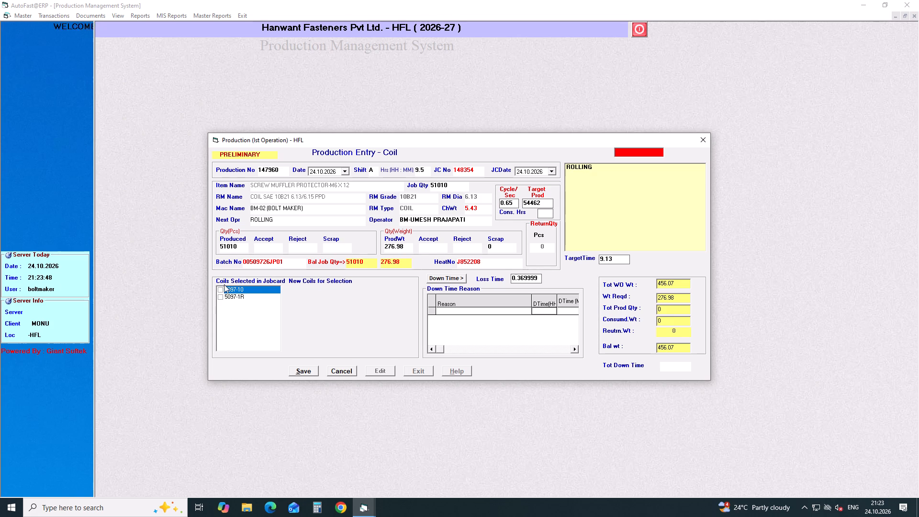
{"action": "left_click", "coordinate": [222, 290]}
{"action": "left_click", "coordinate": [218, 295]}
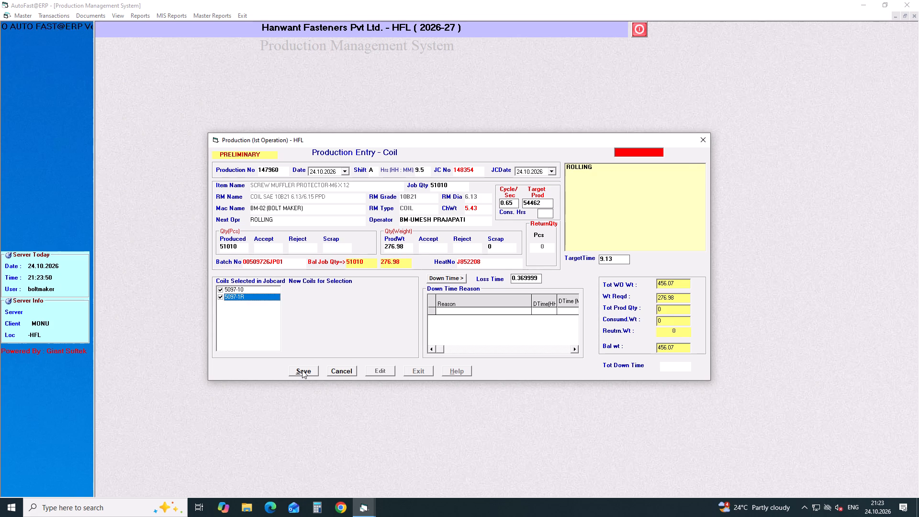
{"action": "left_click", "coordinate": [302, 370]}
{"action": "key", "text": "Return"}
{"action": "key", "text": "Return"}
{"action": "key", "text": "Return"}
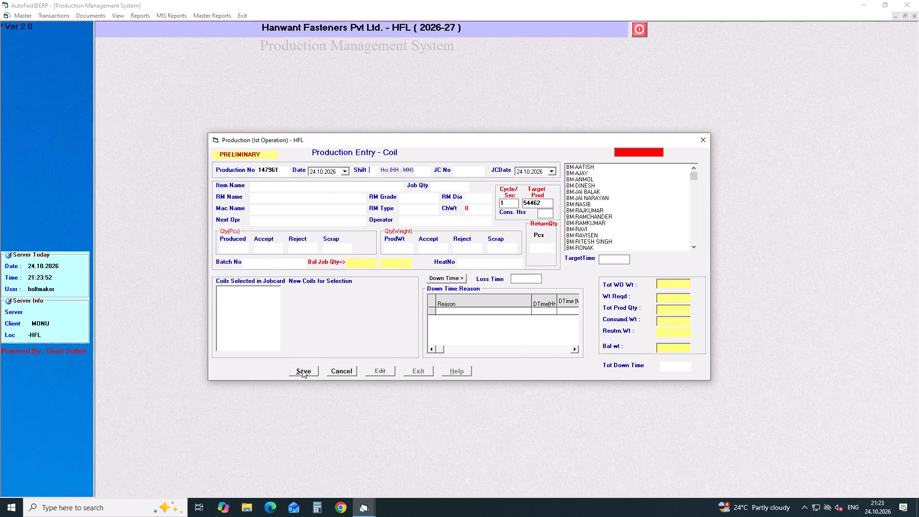
Set shift A, 9.5 hours and job card 148355 on the new production entry, keeping ROLLING as the next operation.
{"action": "key", "text": "a"}
{"action": "key", "text": "Return"}
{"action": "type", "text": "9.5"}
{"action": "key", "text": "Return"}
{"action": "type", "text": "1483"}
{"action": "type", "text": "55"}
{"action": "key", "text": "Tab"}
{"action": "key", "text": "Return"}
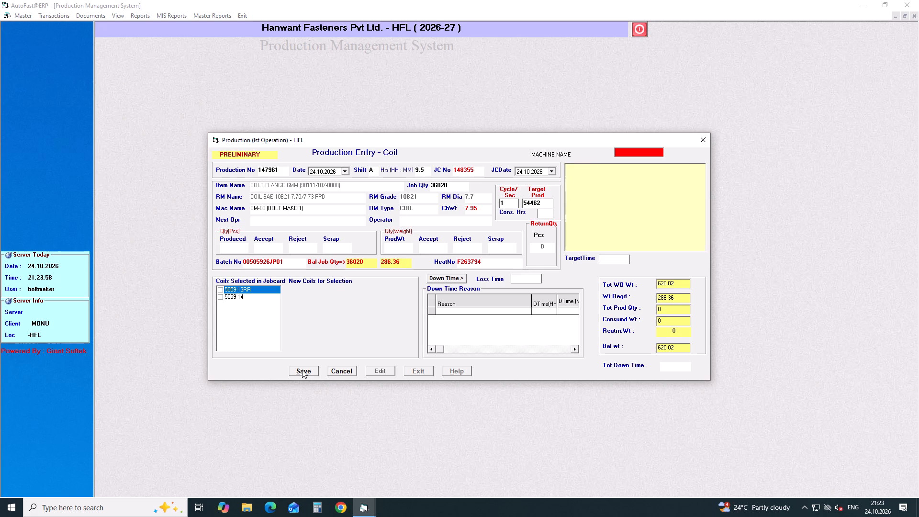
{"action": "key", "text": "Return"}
Assign the first listed BM-JAI operator and enter a produced quantity of 36020 pieces for job card 148355.
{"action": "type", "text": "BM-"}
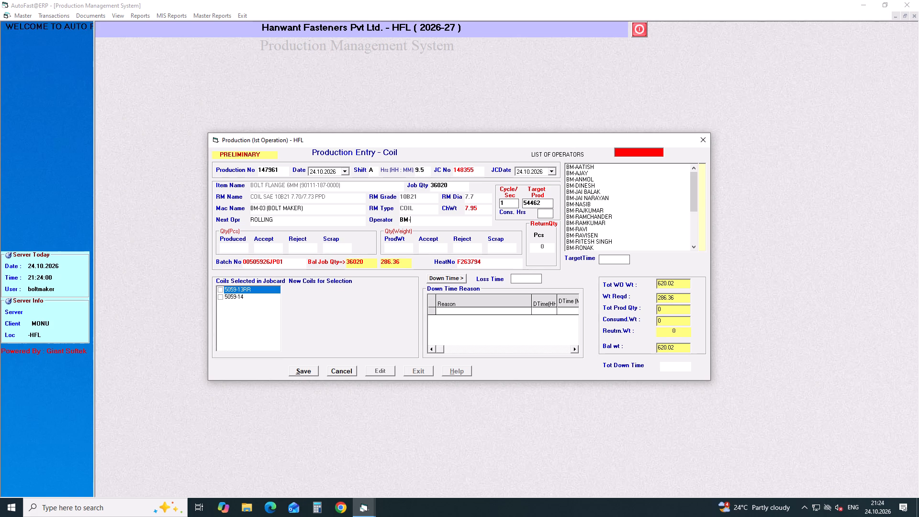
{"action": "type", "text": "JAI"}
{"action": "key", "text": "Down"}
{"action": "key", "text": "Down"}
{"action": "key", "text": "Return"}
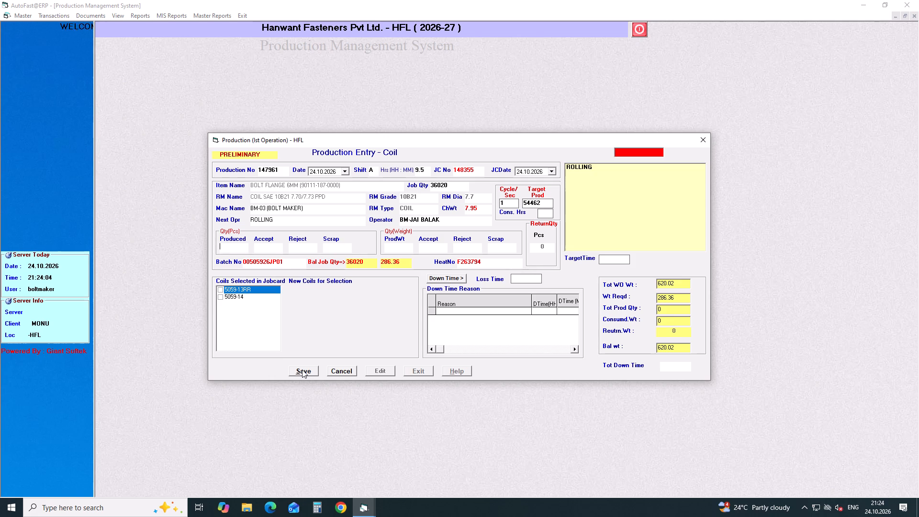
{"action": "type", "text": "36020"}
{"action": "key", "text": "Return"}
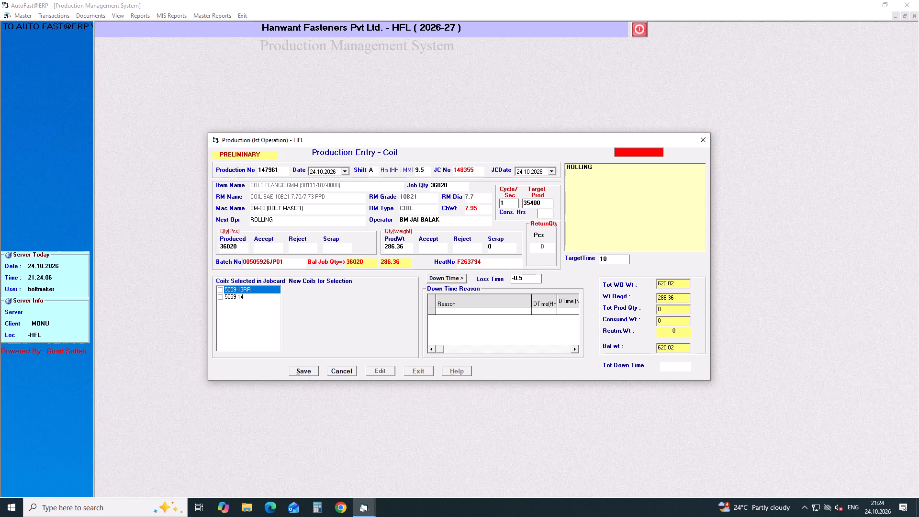
Set the cycle time to 0.85 seconds and record a TRANSFER PROBLEM down time of 1.0 hour for job card 148355.
{"action": "left_click_drag", "start_coordinate": [502, 204], "coordinate": [488, 210]}
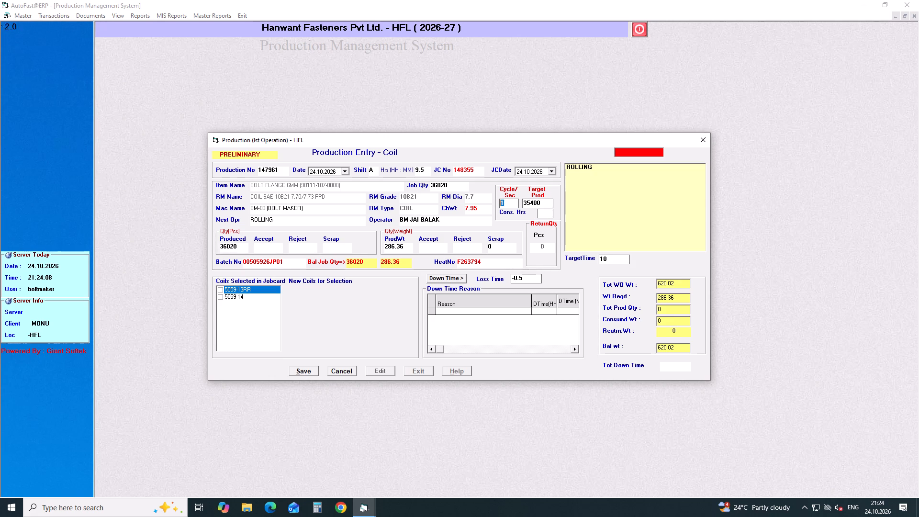
{"action": "type", "text": "0.85"}
{"action": "key", "text": "Return"}
{"action": "key", "text": "Return"}
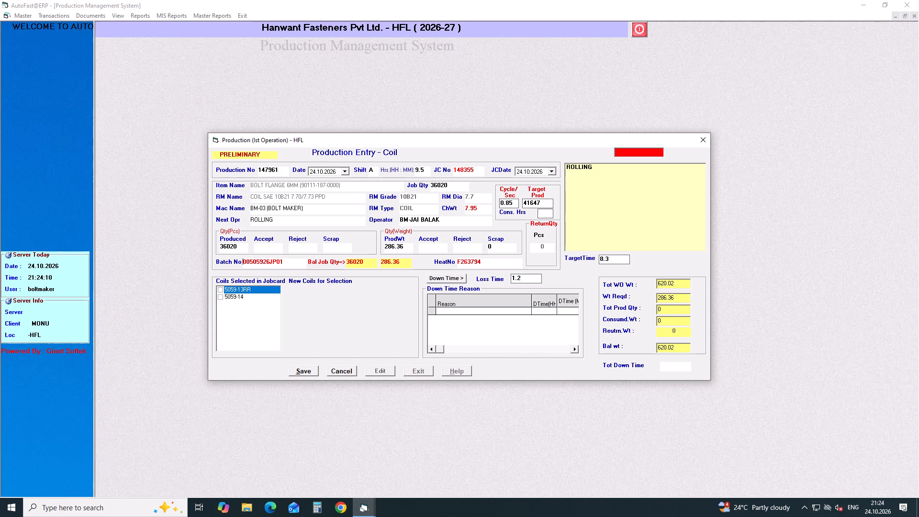
{"action": "key", "text": "Return"}
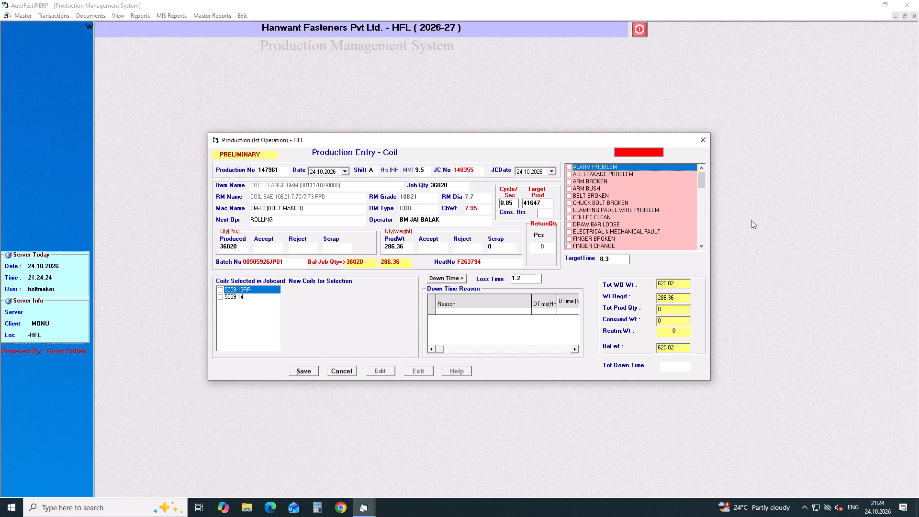
{"action": "left_click_drag", "start_coordinate": [703, 179], "coordinate": [702, 227]}
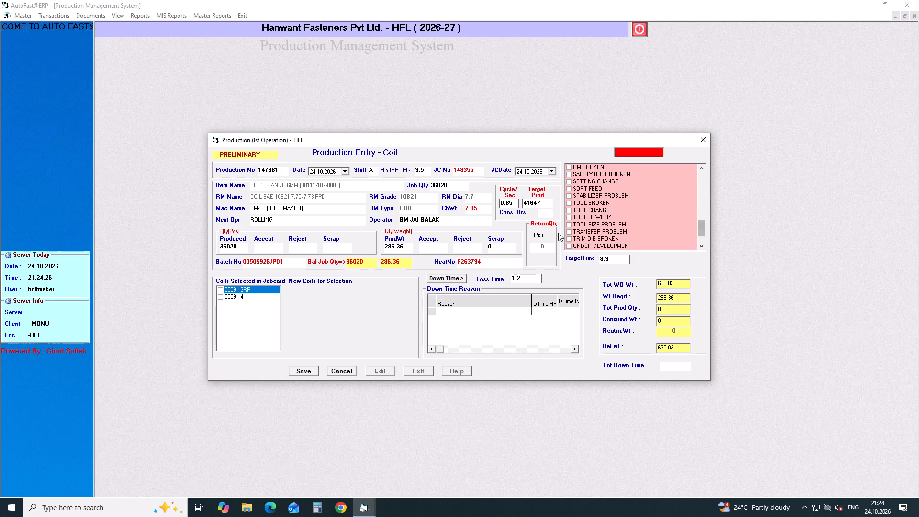
{"action": "left_click", "coordinate": [567, 233]}
{"action": "key", "text": "Return"}
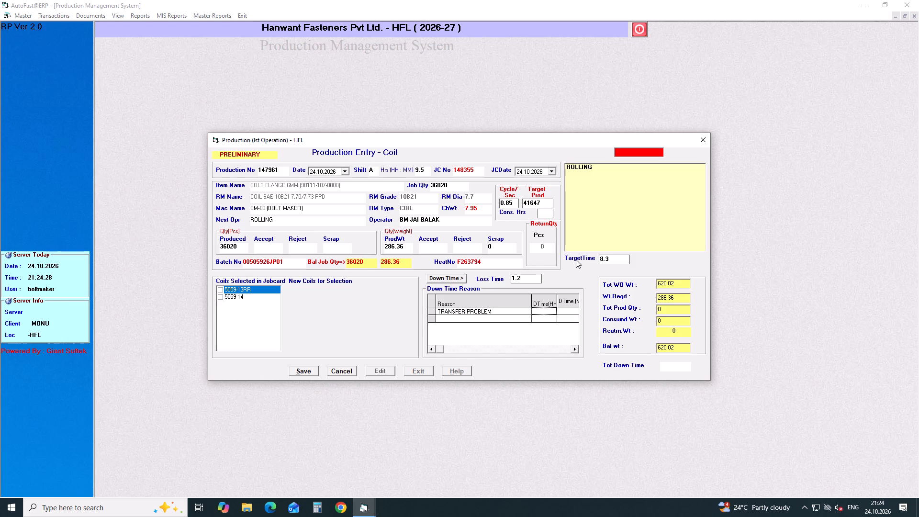
{"action": "type", "text": "1.0"}
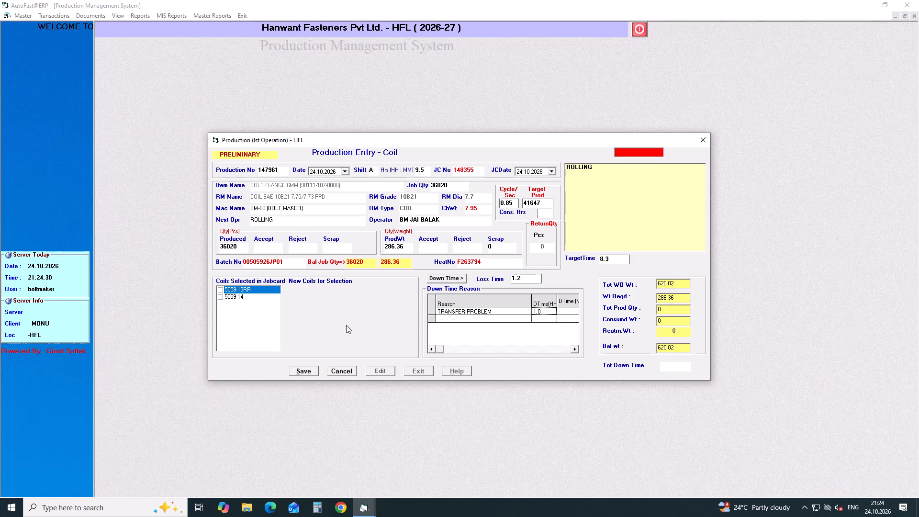
Select coils 5059-13RR and 5059-14 and save the production entry for job card 148355.
{"action": "left_click", "coordinate": [221, 289]}
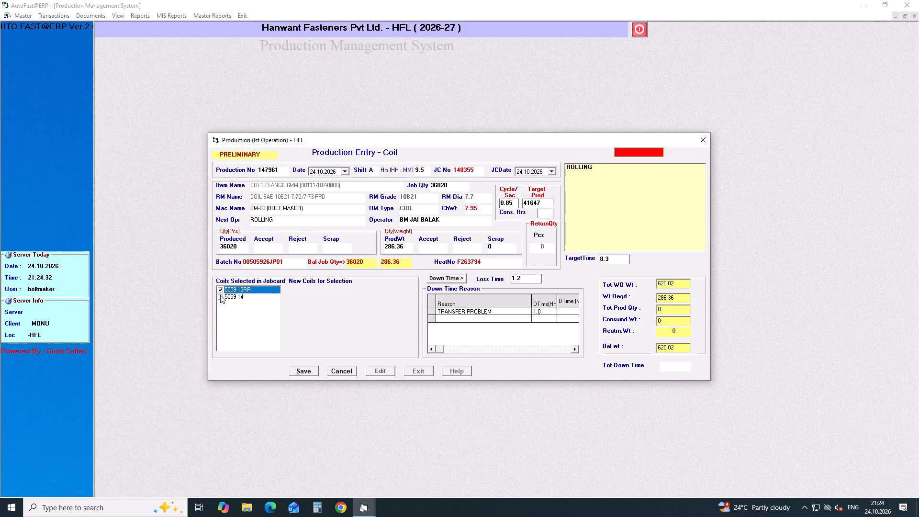
{"action": "left_click", "coordinate": [220, 295]}
{"action": "left_click", "coordinate": [301, 369]}
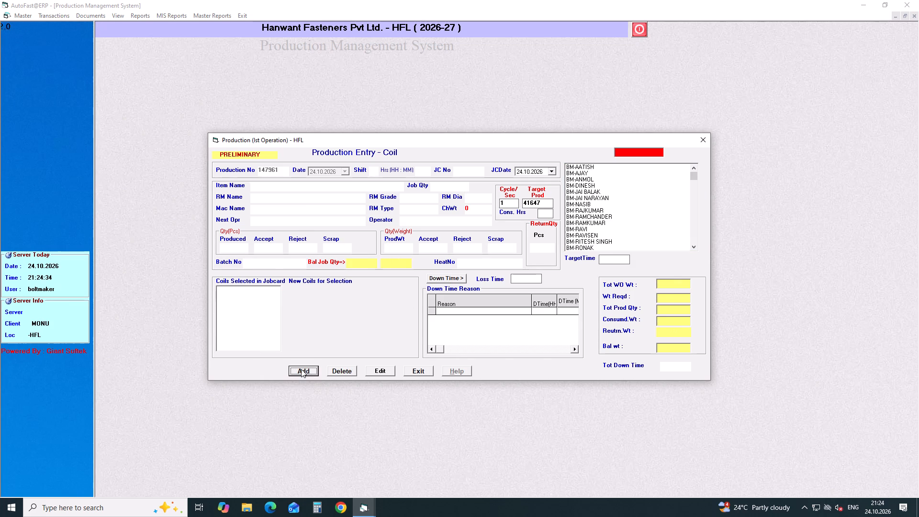
{"action": "key", "text": "Return"}
Start a new production entry with shift A, 9.5 hours and job card 148356, keeping ROLLING as the next operation.
{"action": "key", "text": "Return"}
{"action": "key", "text": "Return"}
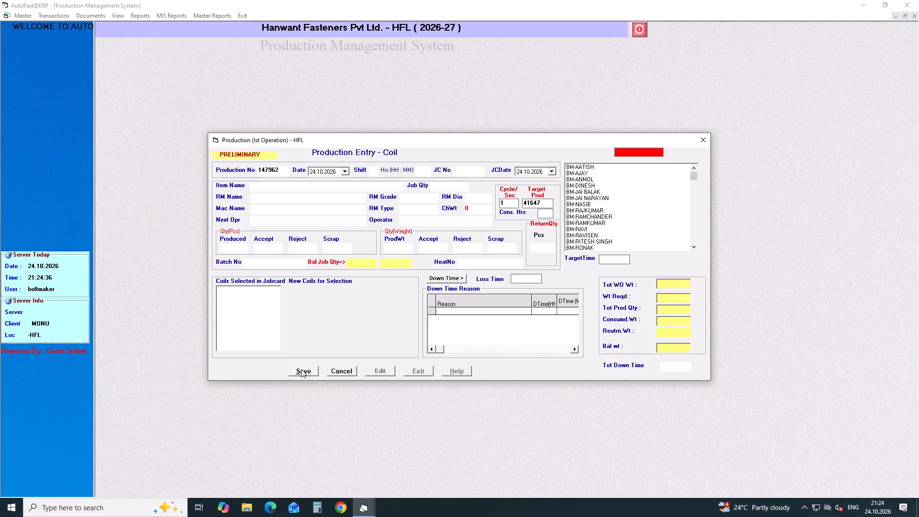
{"action": "key", "text": "a"}
{"action": "key", "text": "Return"}
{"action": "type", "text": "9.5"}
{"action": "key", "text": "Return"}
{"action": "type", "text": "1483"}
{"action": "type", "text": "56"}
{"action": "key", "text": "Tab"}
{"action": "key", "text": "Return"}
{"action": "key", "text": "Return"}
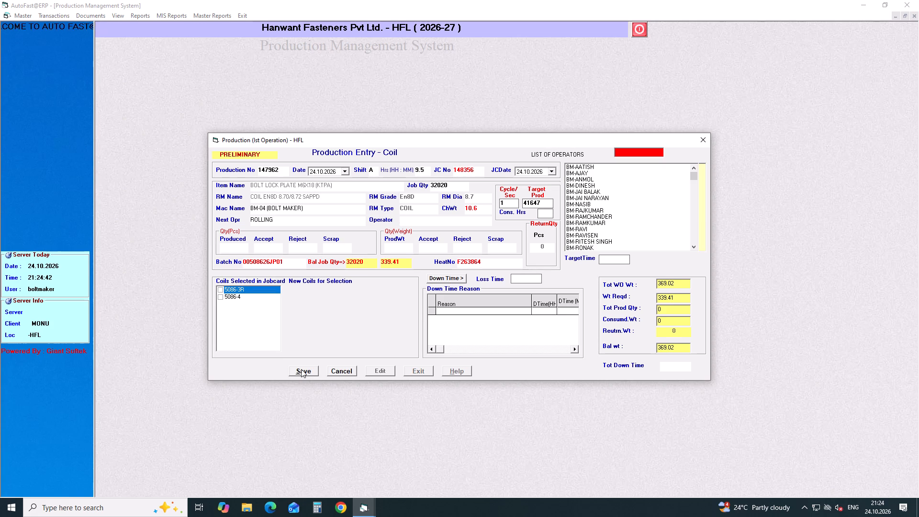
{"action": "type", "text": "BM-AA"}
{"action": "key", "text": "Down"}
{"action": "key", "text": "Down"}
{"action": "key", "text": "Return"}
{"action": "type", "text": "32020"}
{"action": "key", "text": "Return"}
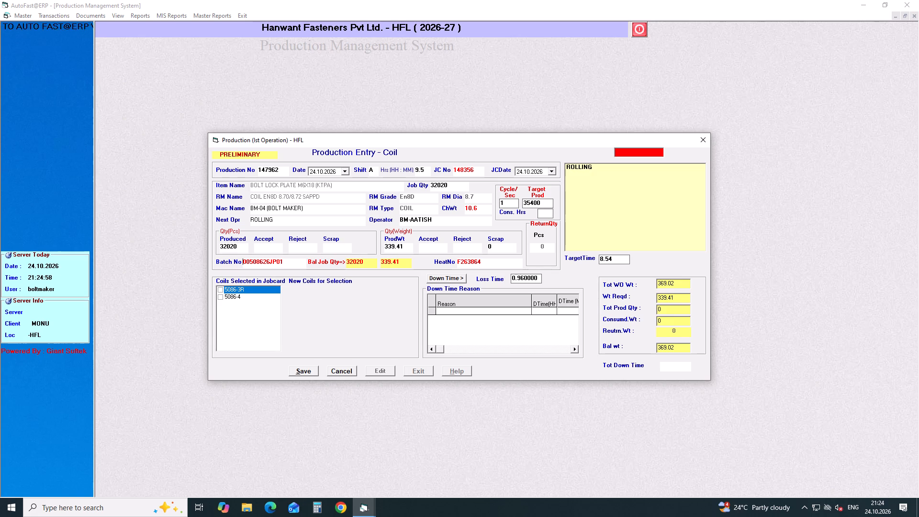
Set the cycle time to 0.90 seconds and record a TRANSFER PROBLEM down time of 1.0 hour for job card 148356.
{"action": "left_click_drag", "start_coordinate": [509, 205], "coordinate": [485, 208]}
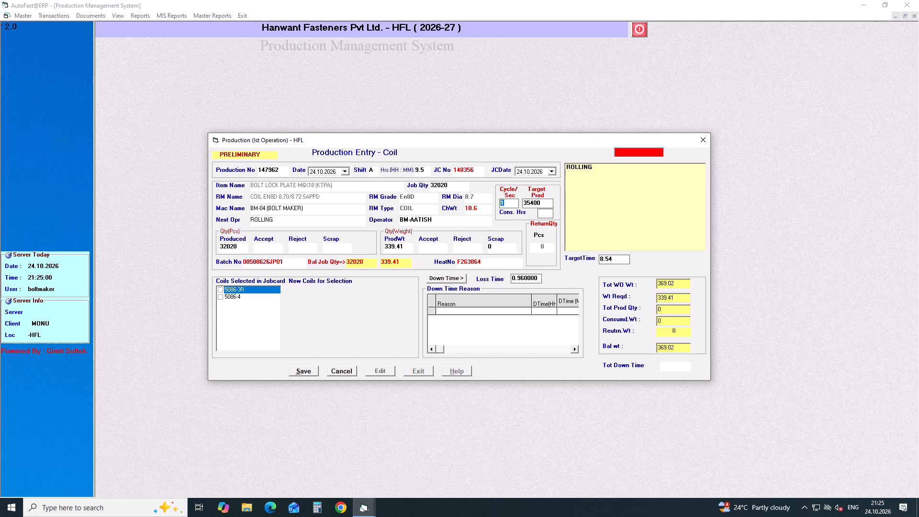
{"action": "left_click_drag", "start_coordinate": [485, 208], "coordinate": [483, 210]}
{"action": "type", "text": "0.90"}
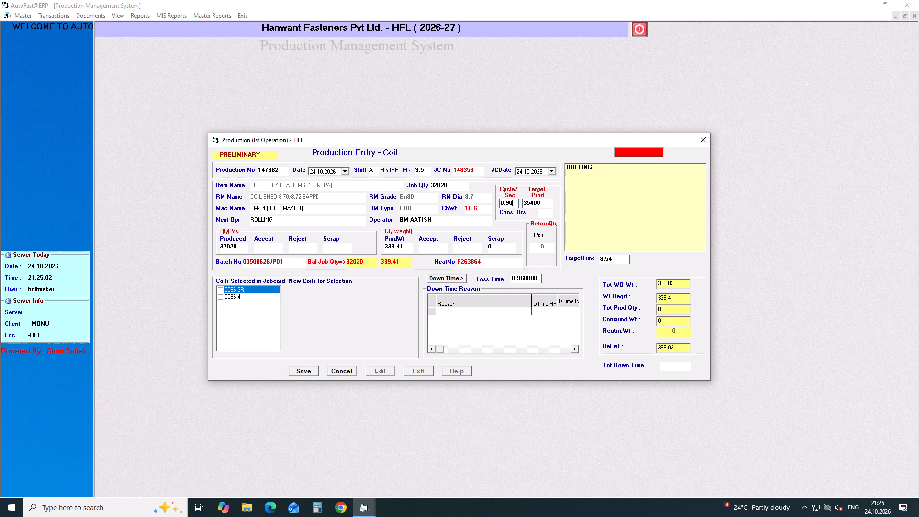
{"action": "key", "text": "Return"}
{"action": "key", "text": "Return"}
{"action": "key", "text": "Return"}
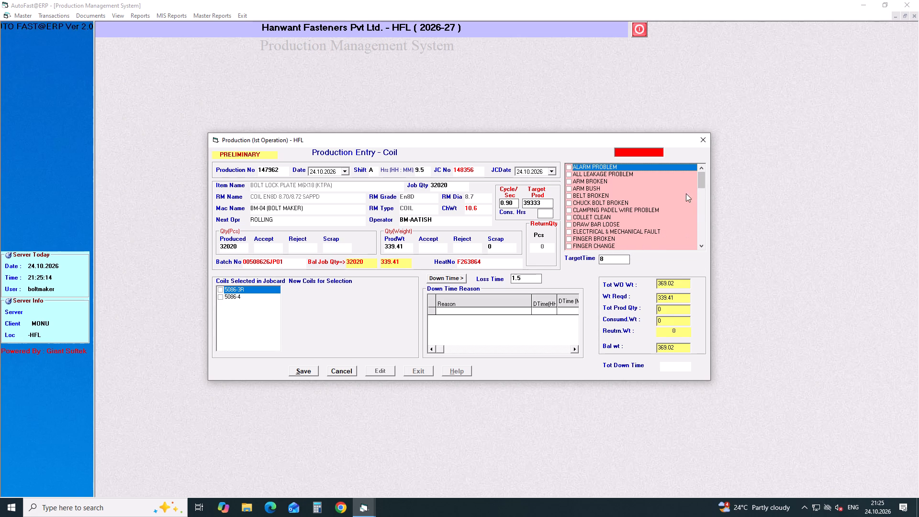
{"action": "left_click_drag", "start_coordinate": [701, 180], "coordinate": [701, 244]}
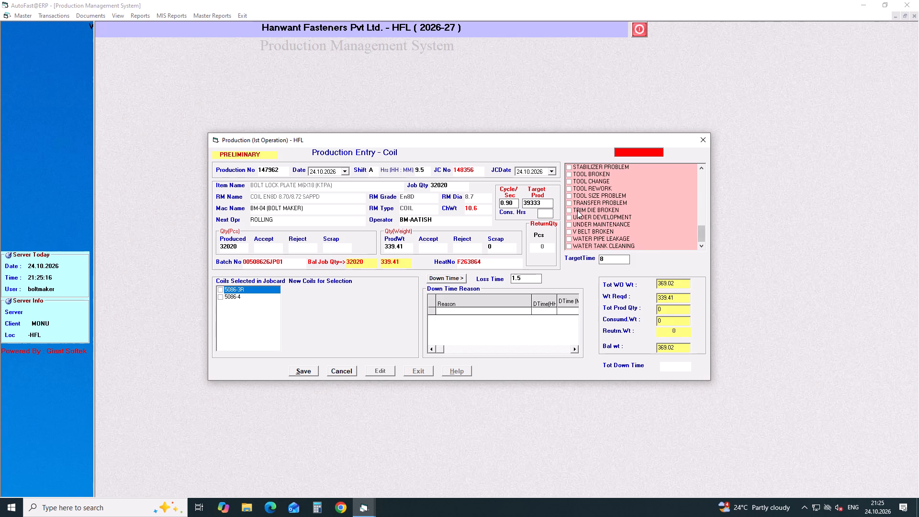
{"action": "left_click", "coordinate": [568, 203]}
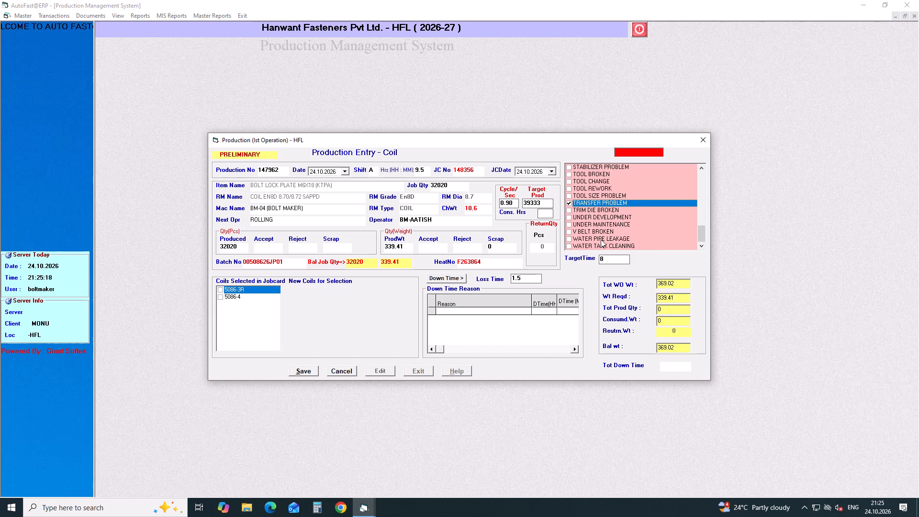
{"action": "key", "text": "Return"}
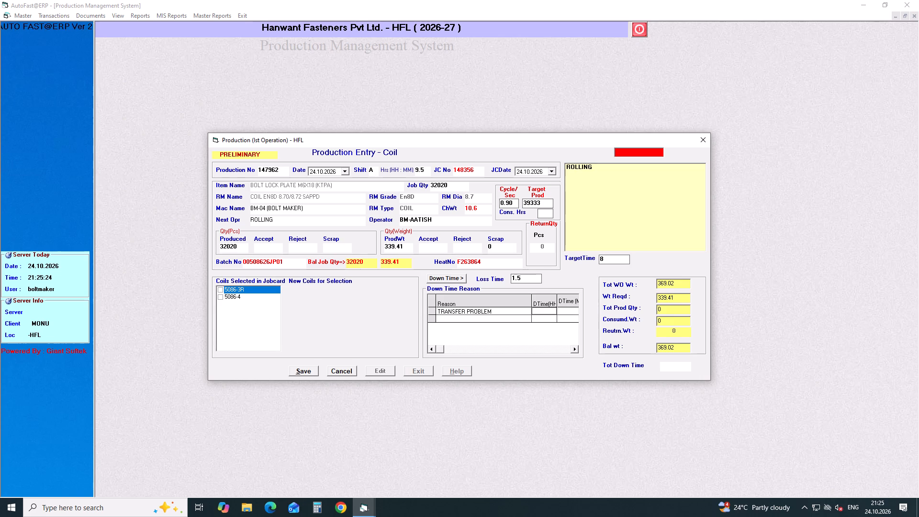
{"action": "type", "text": "1.0"}
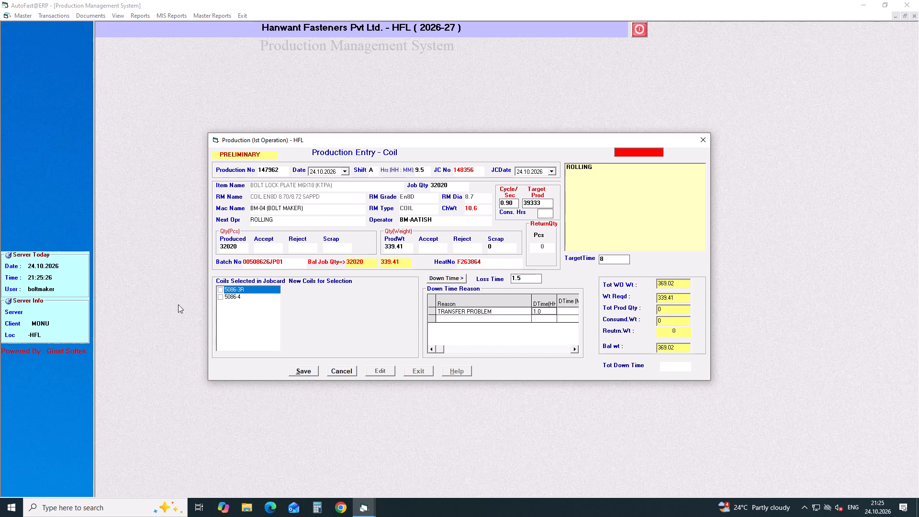
Select coils 5086-3R and 5086-4 and save the production entry for job card 148356.
{"action": "left_click", "coordinate": [217, 290]}
{"action": "left_click", "coordinate": [220, 297]}
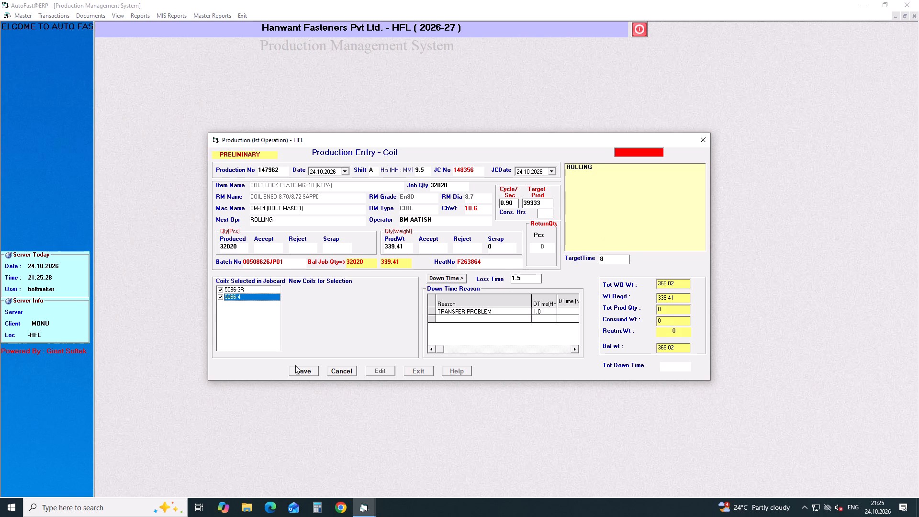
{"action": "left_click", "coordinate": [309, 371]}
{"action": "key", "text": "Return"}
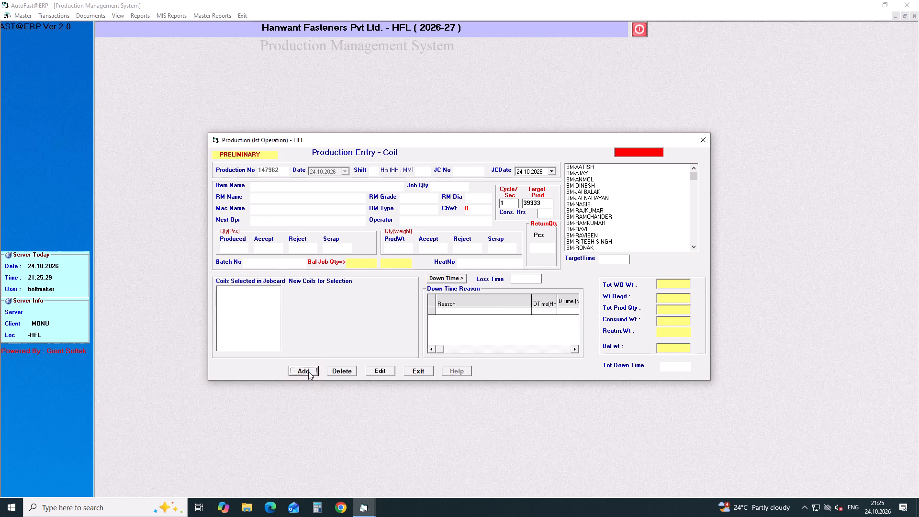
Start a new production entry with shift A, 9.5 hours and job card 148357, keeping ROLLING as the next operation.
{"action": "key", "text": "Return"}
{"action": "key", "text": "Return"}
{"action": "key", "text": "a"}
{"action": "key", "text": "Return"}
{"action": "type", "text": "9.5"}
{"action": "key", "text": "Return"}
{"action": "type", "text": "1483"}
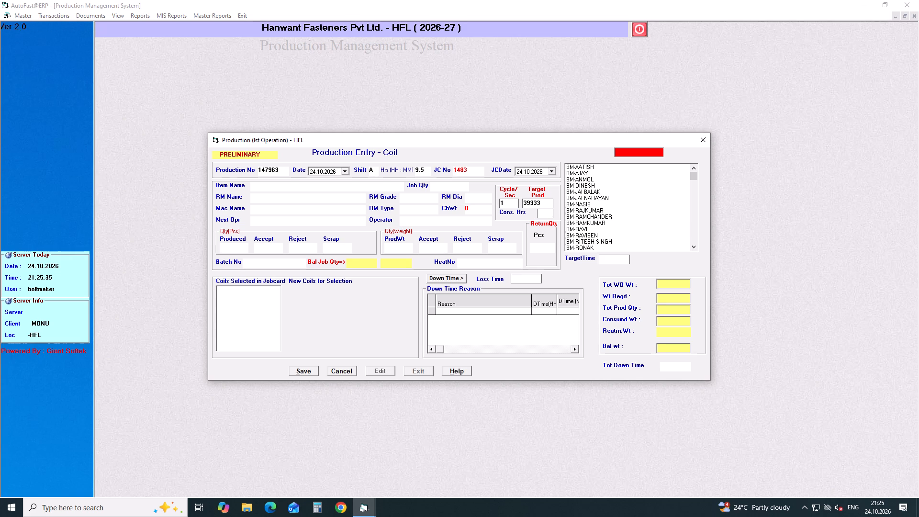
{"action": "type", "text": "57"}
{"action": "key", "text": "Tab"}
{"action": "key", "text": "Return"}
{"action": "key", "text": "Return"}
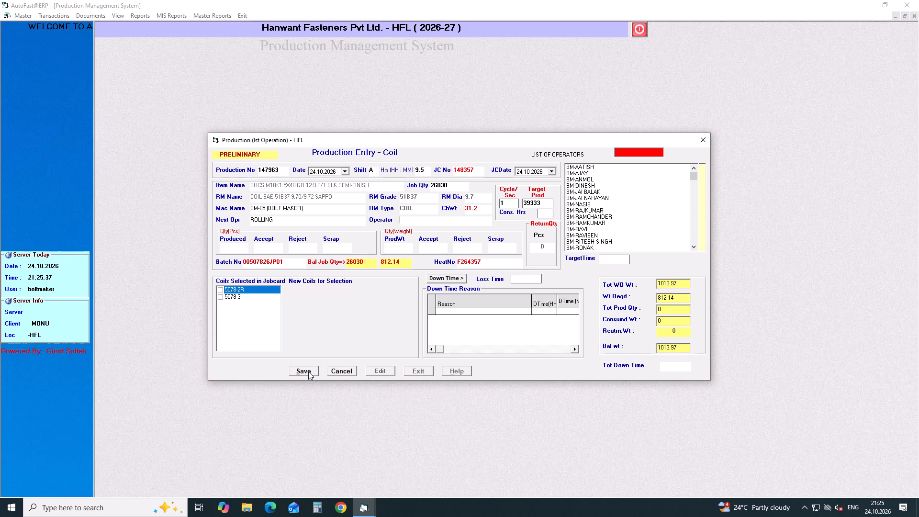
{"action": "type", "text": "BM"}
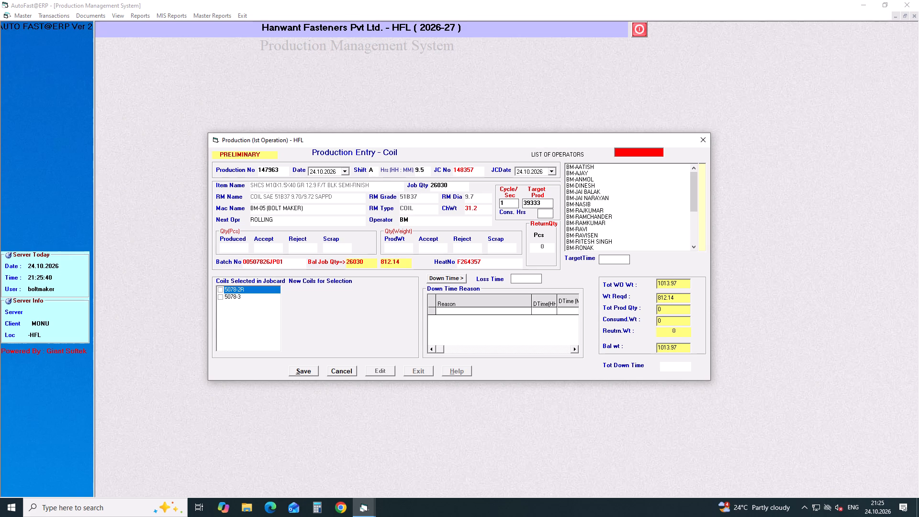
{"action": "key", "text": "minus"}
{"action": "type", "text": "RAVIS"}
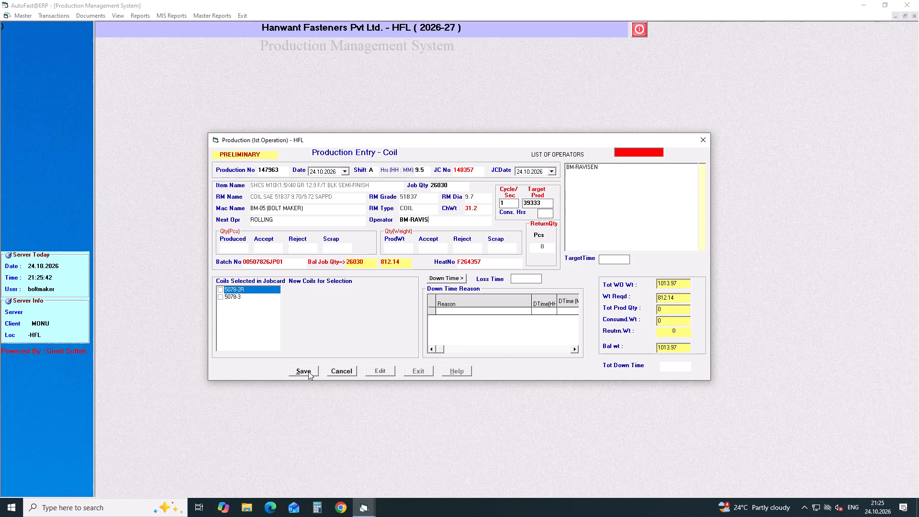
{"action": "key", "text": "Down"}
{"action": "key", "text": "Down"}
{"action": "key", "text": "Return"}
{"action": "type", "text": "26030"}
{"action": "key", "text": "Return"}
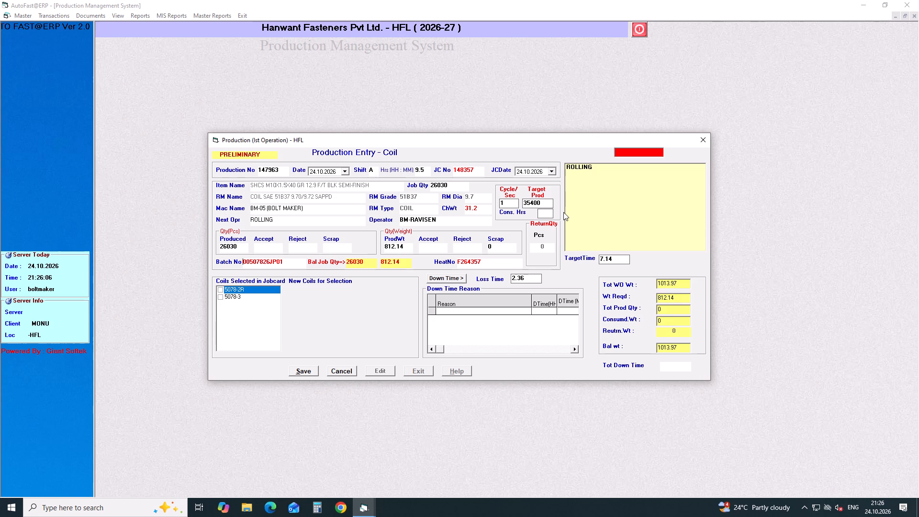
Record a TOOL CHANGE down time of 2.0 hours for job card 148357.
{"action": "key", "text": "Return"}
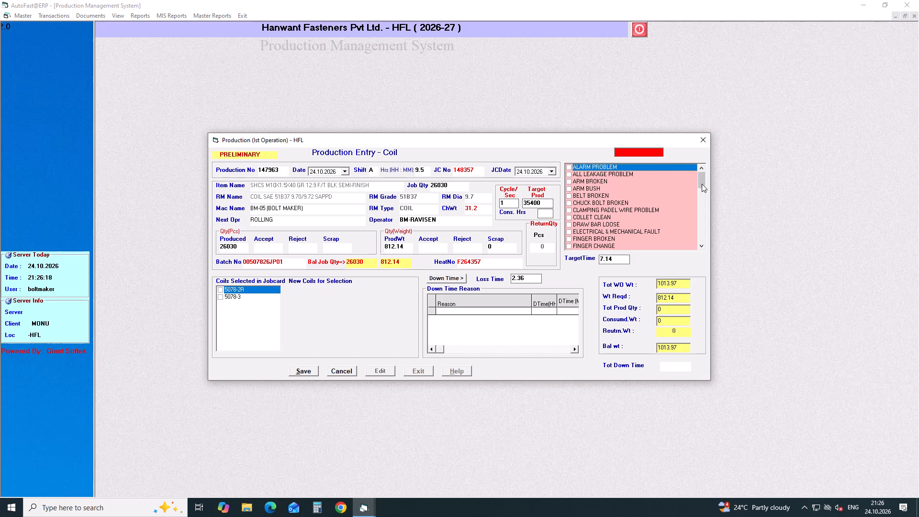
{"action": "left_click_drag", "start_coordinate": [699, 179], "coordinate": [706, 230]}
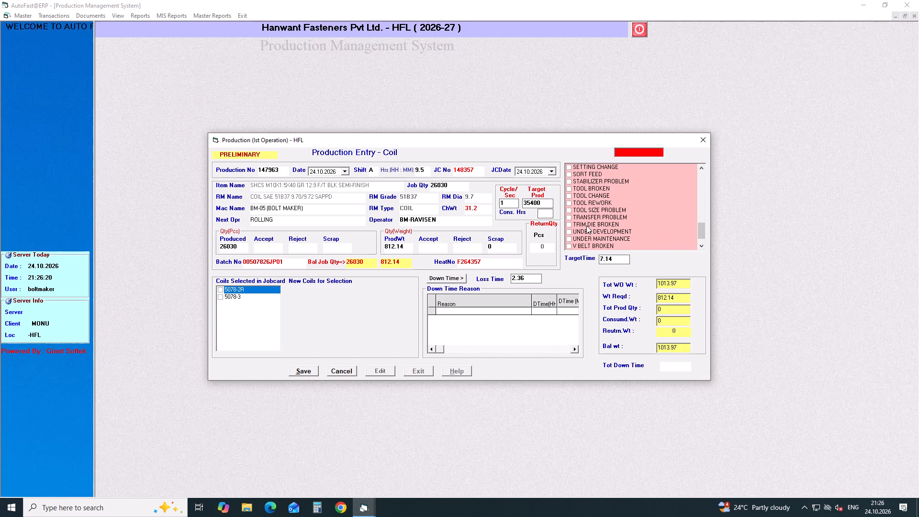
{"action": "left_click", "coordinate": [567, 198]}
{"action": "key", "text": "Return"}
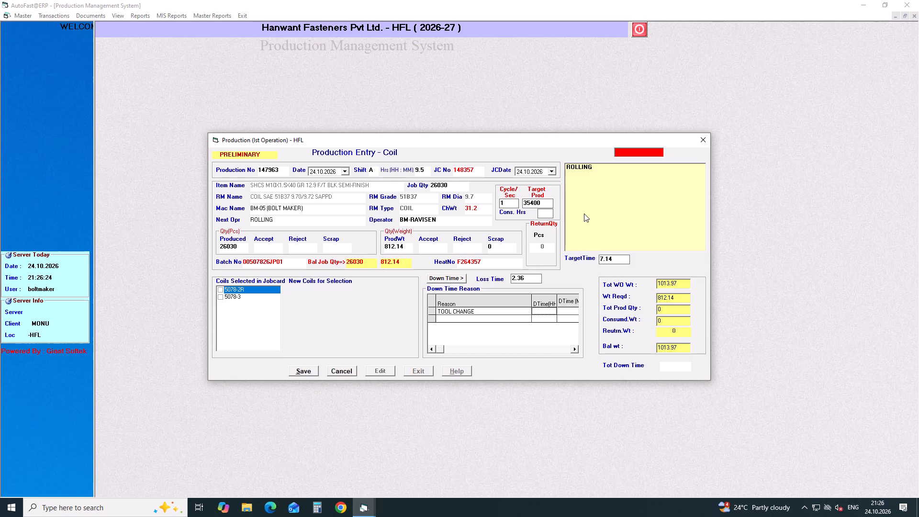
{"action": "type", "text": "2.0"}
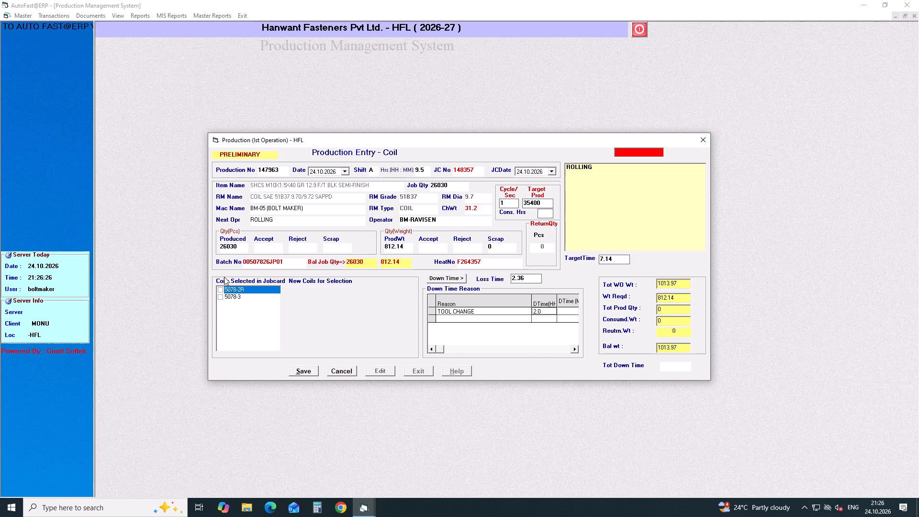
Select coils 5078-2R and 5078-3 and save the production entry for job card 148357.
{"action": "left_click", "coordinate": [219, 289]}
{"action": "left_click", "coordinate": [222, 299]}
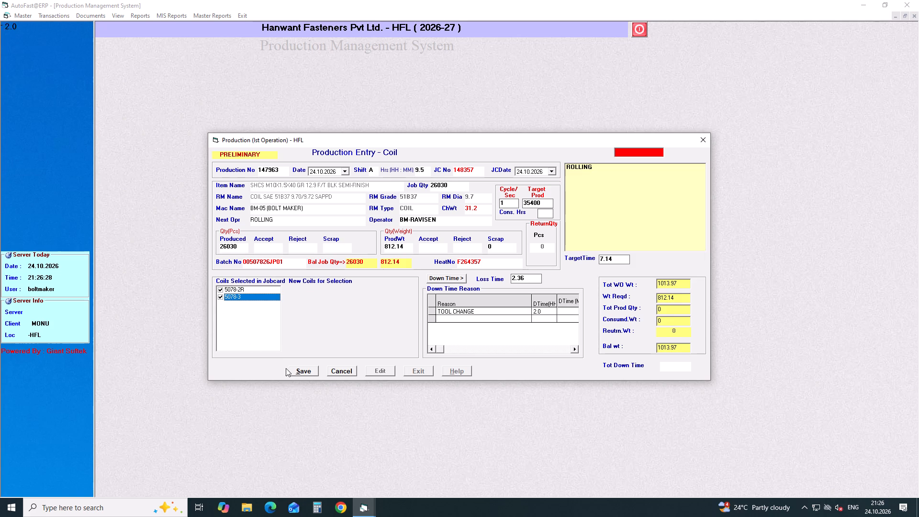
{"action": "left_click", "coordinate": [300, 371]}
{"action": "key", "text": "Return"}
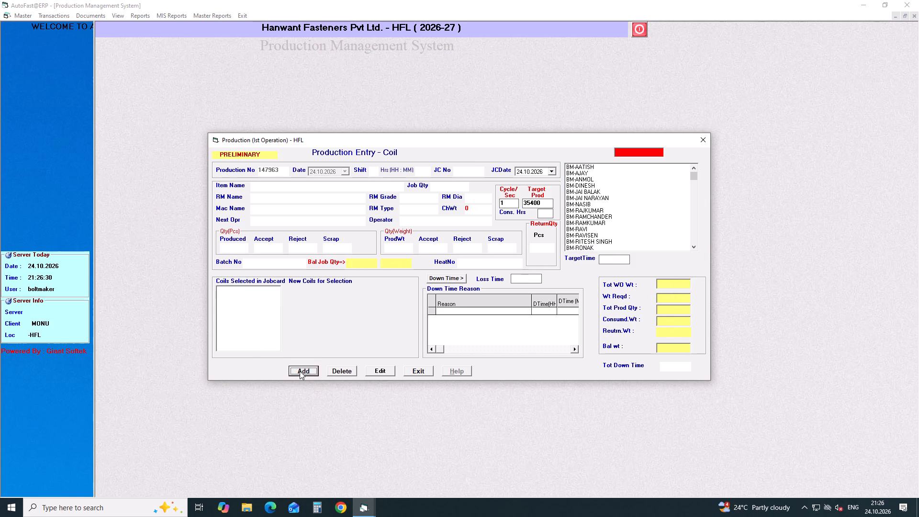
Start a new production entry with shift A, 9.5 hours and job card 148358, keeping ROLLING as the next operation.
{"action": "key", "text": "Return"}
{"action": "key", "text": "Return"}
{"action": "key", "text": "a"}
{"action": "key", "text": "Return"}
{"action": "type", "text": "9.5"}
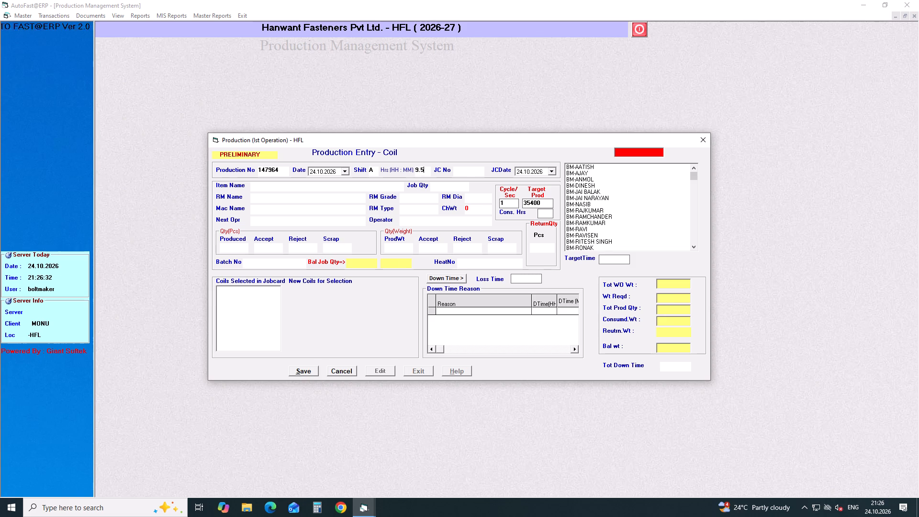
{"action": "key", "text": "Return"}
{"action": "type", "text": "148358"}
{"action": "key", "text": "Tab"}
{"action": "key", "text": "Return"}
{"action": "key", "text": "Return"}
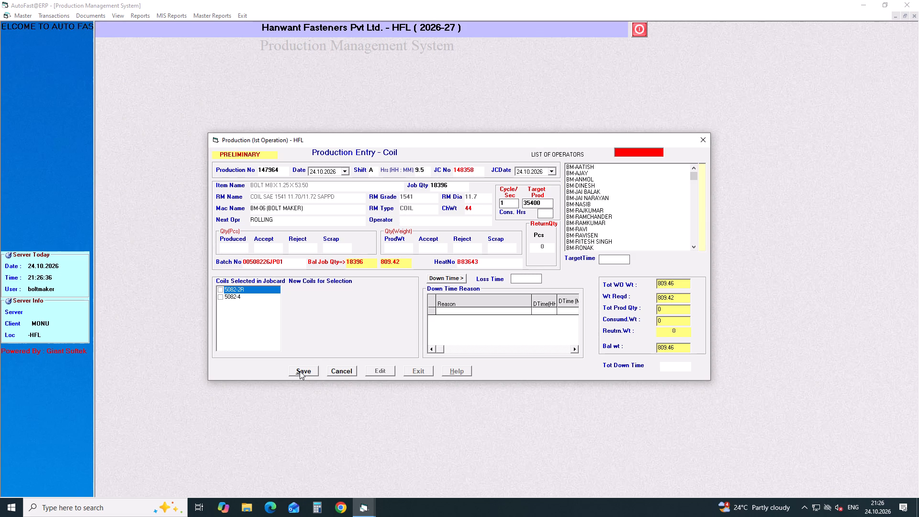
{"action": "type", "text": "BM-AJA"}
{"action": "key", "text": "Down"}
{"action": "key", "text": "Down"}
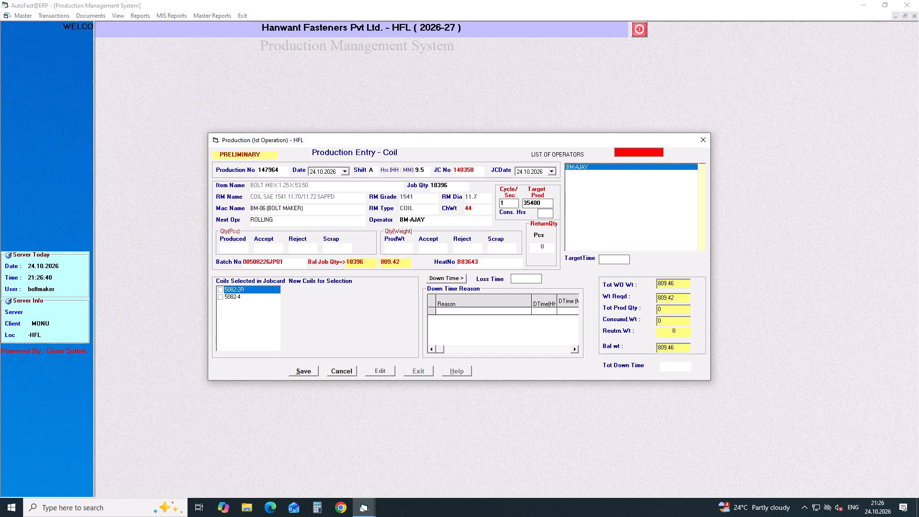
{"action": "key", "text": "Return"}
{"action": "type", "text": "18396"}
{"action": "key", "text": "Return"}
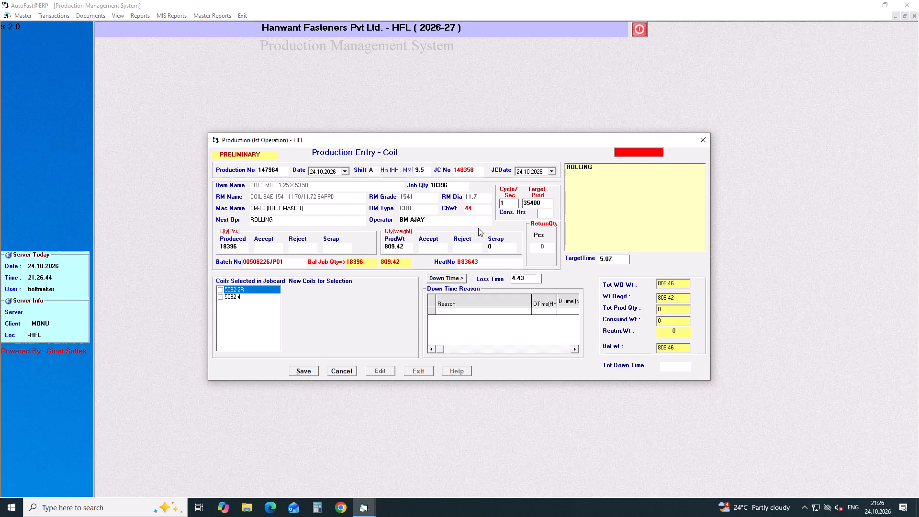
Set the cycle time to 1.5 seconds for job card 148358 and proceed to the down time reasons.
{"action": "left_click", "coordinate": [504, 199]}
{"action": "type", "text": ".5"}
{"action": "key", "text": "Return"}
{"action": "key", "text": "Return"}
{"action": "key", "text": "Return"}
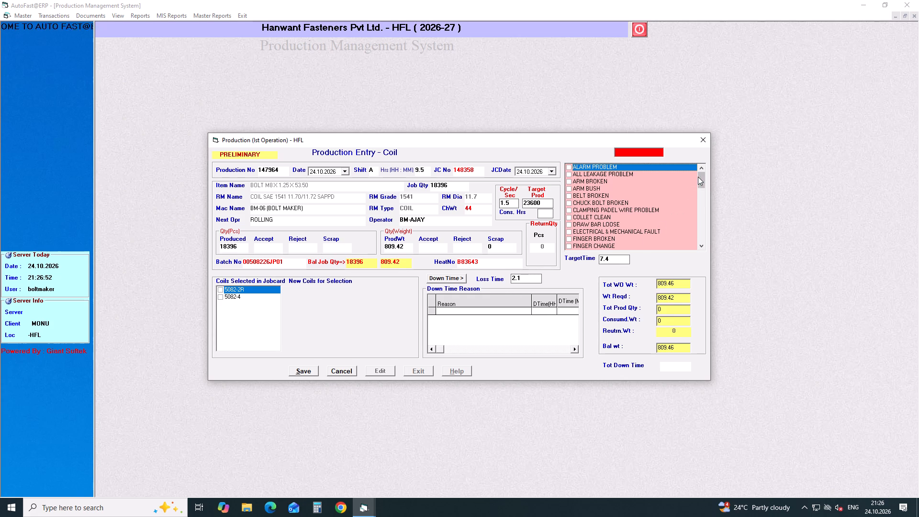
Record a RAW MATERIAL NOT AVAILABLE down time of 2.0 hours for job card 148358.
{"action": "left_click_drag", "start_coordinate": [698, 177], "coordinate": [703, 209]}
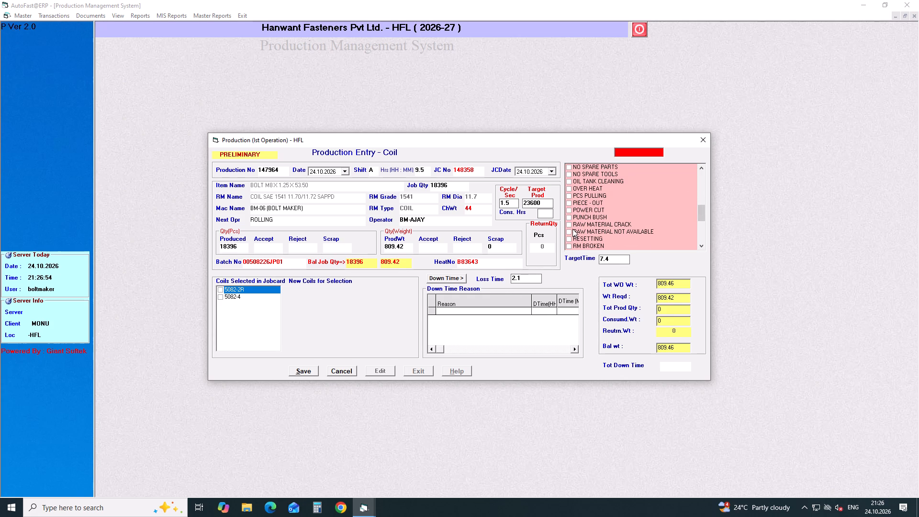
{"action": "left_click", "coordinate": [569, 233]}
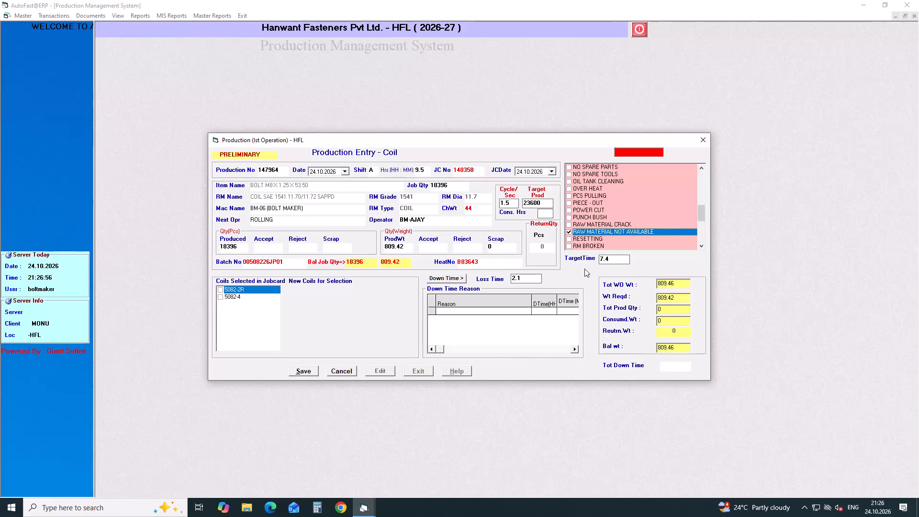
{"action": "key", "text": "Return"}
{"action": "type", "text": "2.0"}
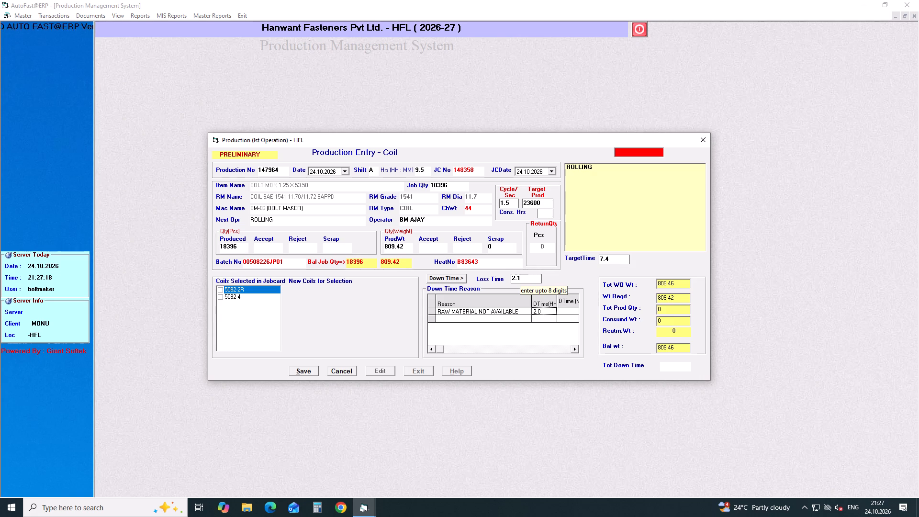
{"action": "key", "text": "Return"}
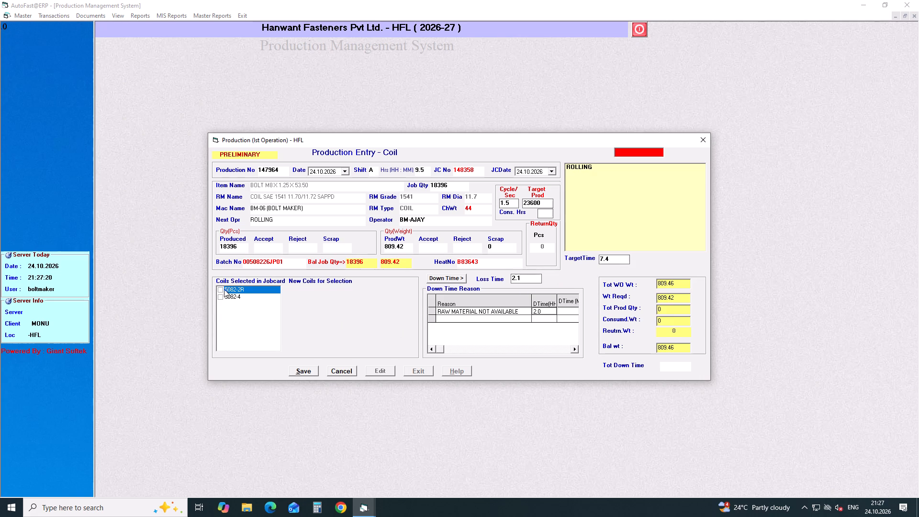
Select coils 5082-2R and 5082-4 and save the production entry for job card 148358.
{"action": "left_click", "coordinate": [221, 286]}
{"action": "left_click", "coordinate": [217, 295]}
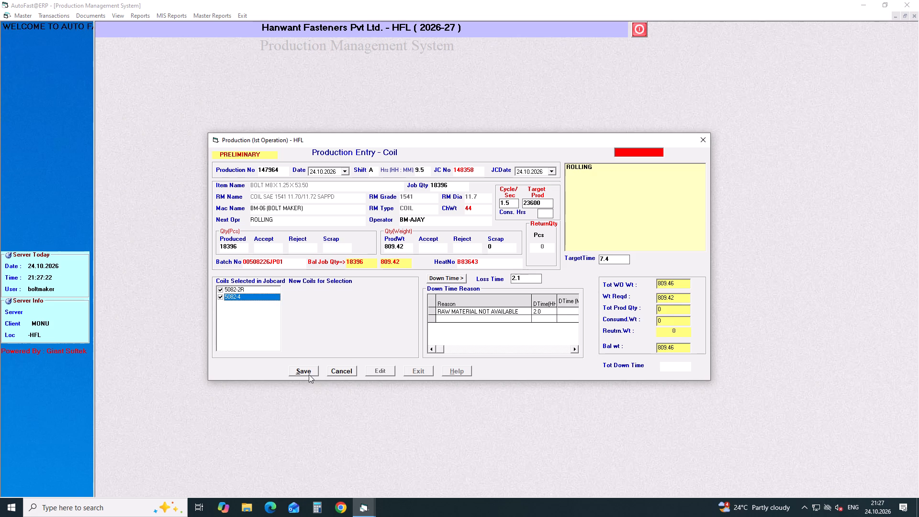
{"action": "left_click", "coordinate": [308, 374]}
Start a new production entry with shift A, 9.5 hours and job card 148359, keeping ROLLING as the next operation.
{"action": "key", "text": "Return"}
{"action": "key", "text": "Return"}
{"action": "key", "text": "Return"}
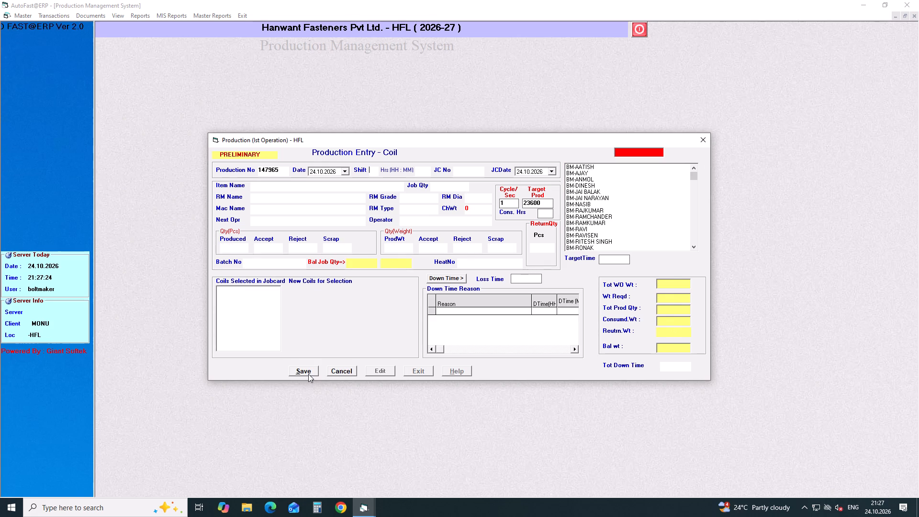
{"action": "key", "text": "a"}
{"action": "key", "text": "Return"}
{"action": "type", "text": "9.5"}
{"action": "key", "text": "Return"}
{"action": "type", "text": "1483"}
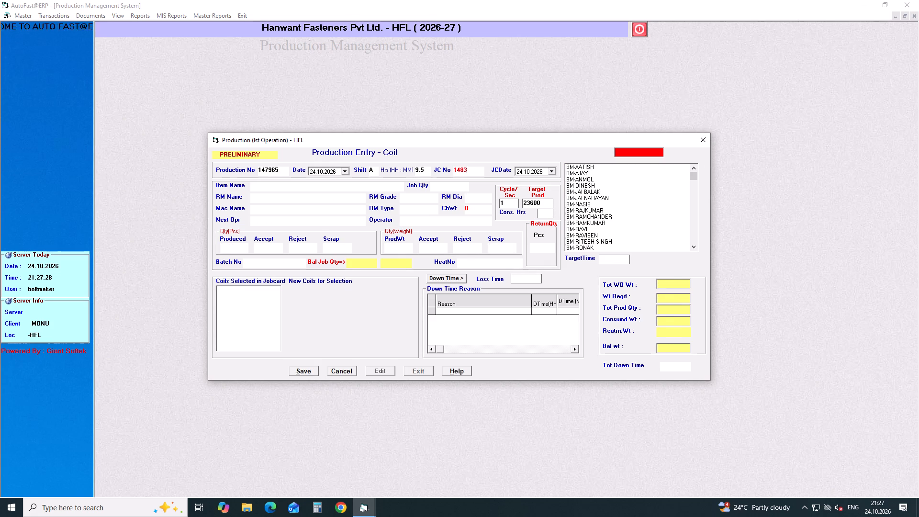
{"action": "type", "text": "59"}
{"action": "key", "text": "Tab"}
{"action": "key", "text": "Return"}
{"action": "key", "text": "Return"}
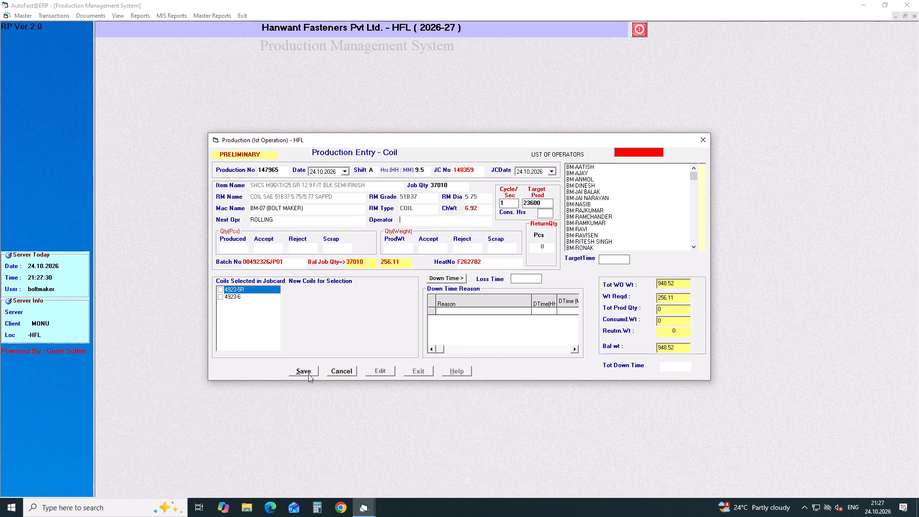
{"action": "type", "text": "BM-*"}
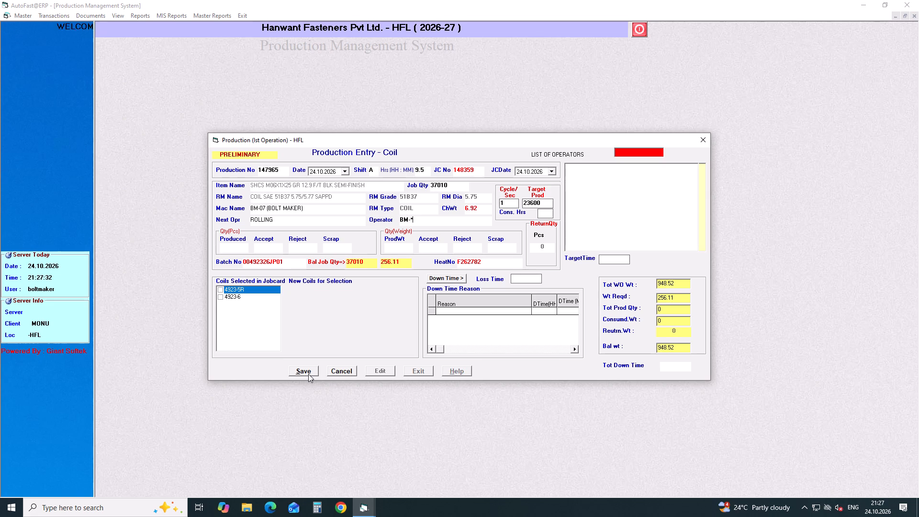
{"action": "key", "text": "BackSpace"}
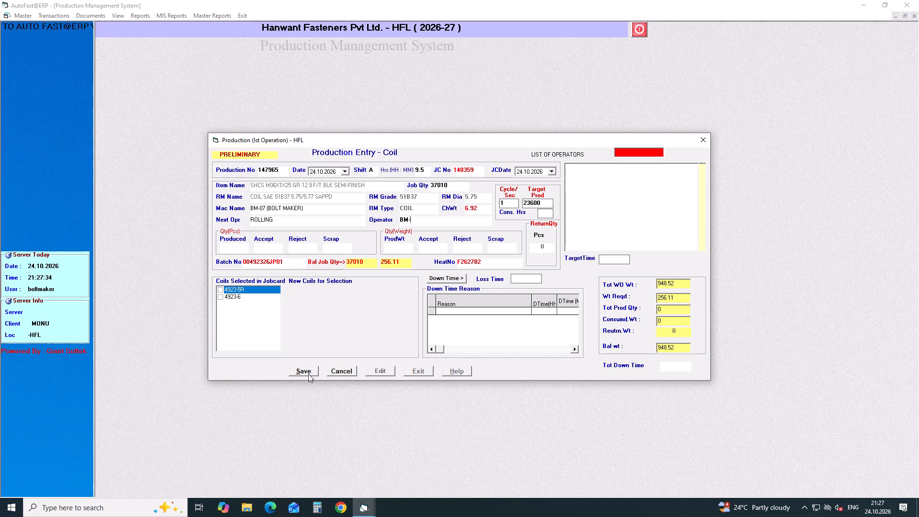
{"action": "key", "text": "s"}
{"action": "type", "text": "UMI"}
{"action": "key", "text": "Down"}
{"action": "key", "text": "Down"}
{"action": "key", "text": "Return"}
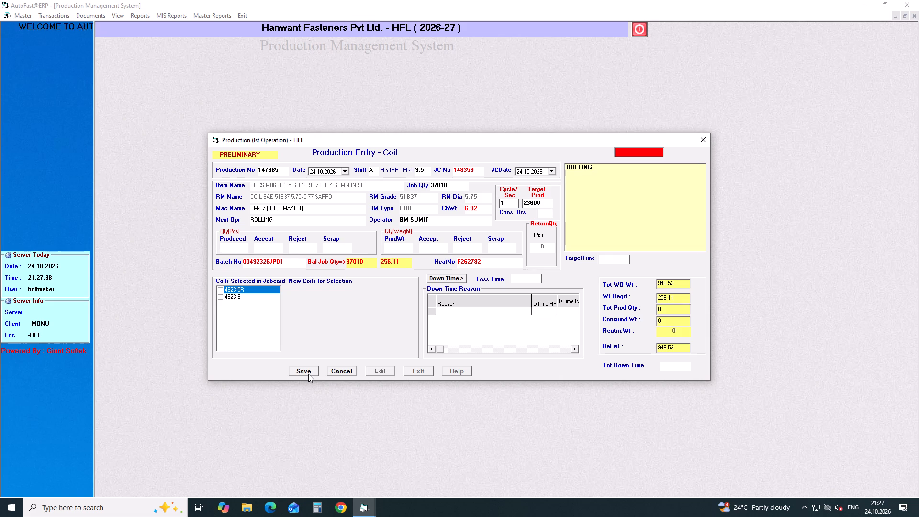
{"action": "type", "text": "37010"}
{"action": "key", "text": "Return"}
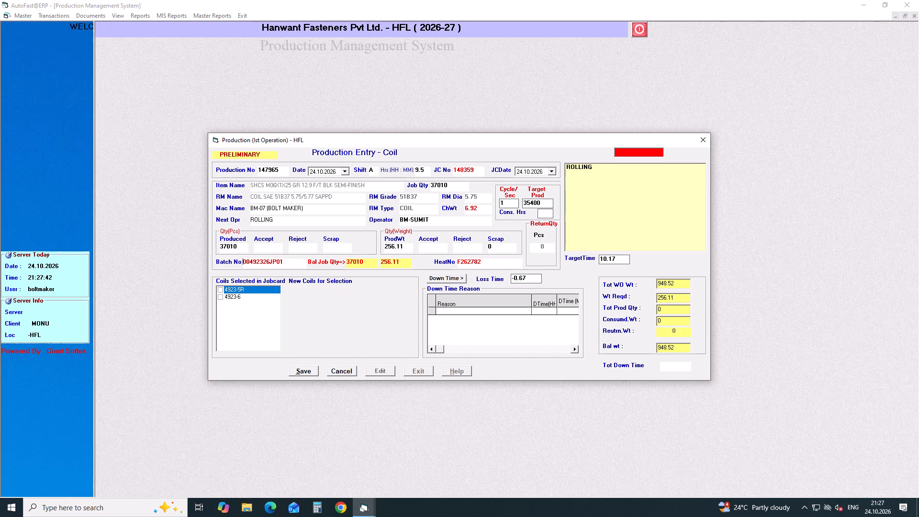
Set the cycle time to 0.90 seconds for job card 148359, leaving the down time reasons empty.
{"action": "left_click_drag", "start_coordinate": [509, 200], "coordinate": [478, 205]}
{"action": "type", "text": "0.90"}
{"action": "key", "text": "Return"}
{"action": "key", "text": "Return"}
{"action": "key", "text": "Return"}
{"action": "key", "text": "Return"}
{"action": "key", "text": "Return"}
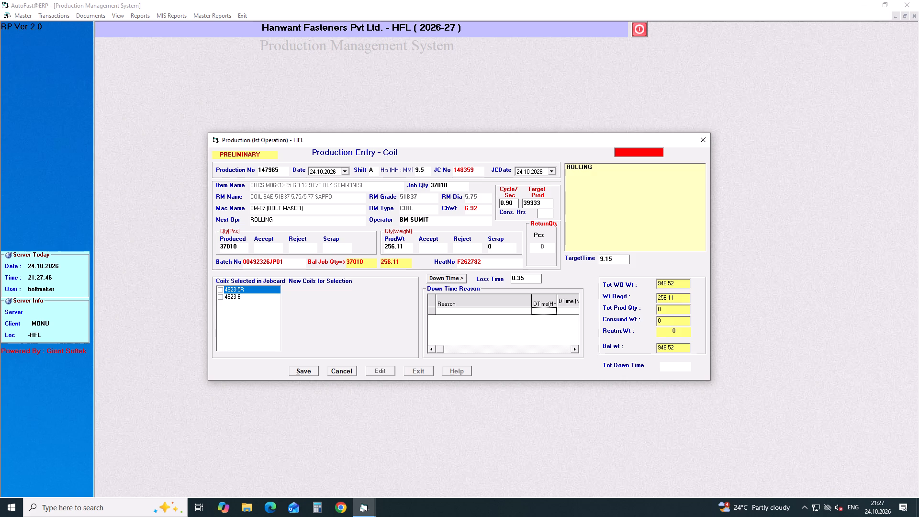
Select coils 4923-5R and 4923-6 and save the production entry for job card 148359.
{"action": "left_click", "coordinate": [219, 293]}
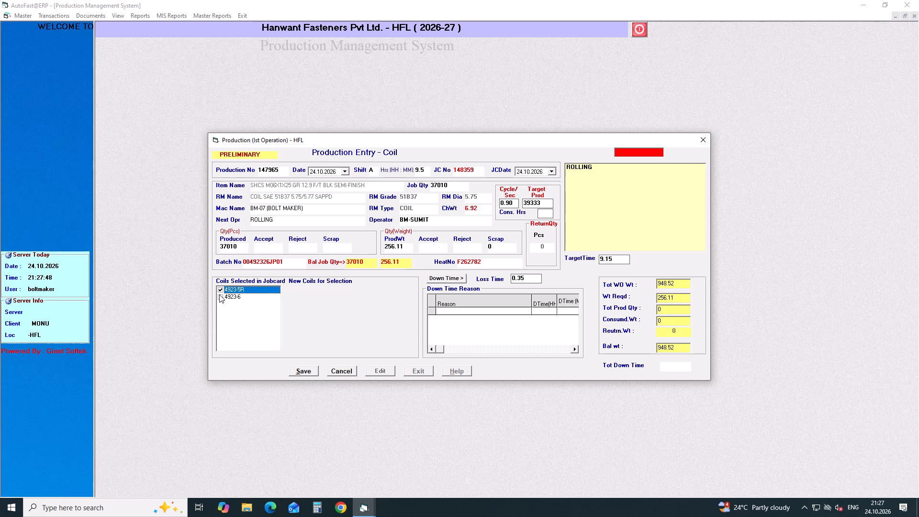
{"action": "left_click", "coordinate": [219, 294]}
{"action": "left_click", "coordinate": [301, 367]}
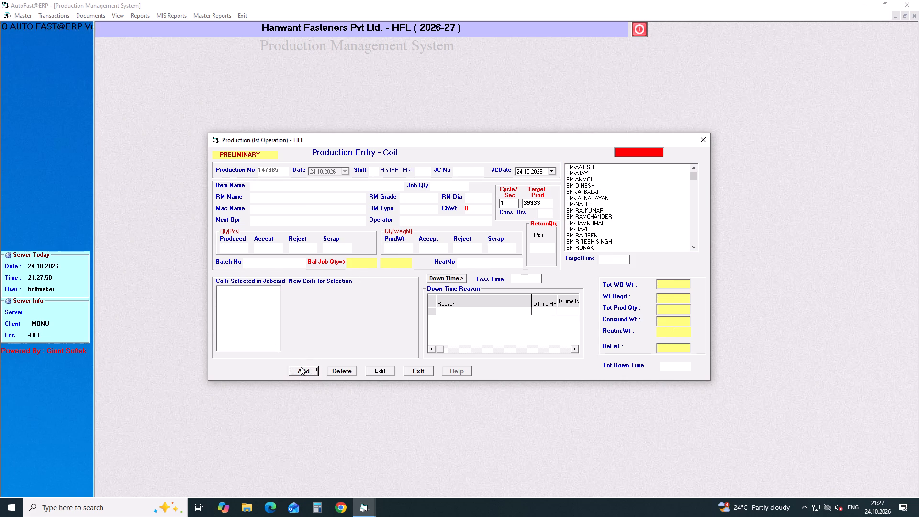
Start a new production entry with shift A, 9.5 hours and job card 148360, keeping ROLLING as the next operation.
{"action": "key", "text": "Return"}
{"action": "key", "text": "Return"}
{"action": "key", "text": "Return"}
{"action": "key", "text": "a"}
{"action": "key", "text": "Return"}
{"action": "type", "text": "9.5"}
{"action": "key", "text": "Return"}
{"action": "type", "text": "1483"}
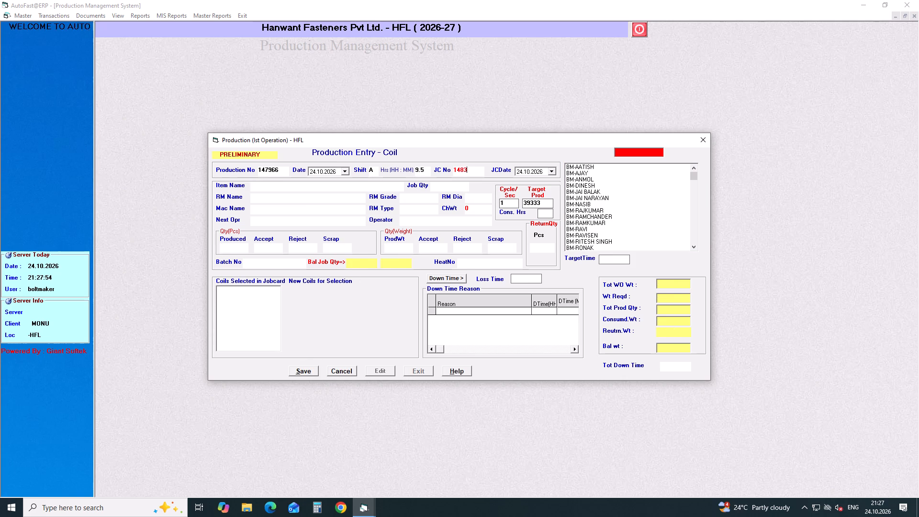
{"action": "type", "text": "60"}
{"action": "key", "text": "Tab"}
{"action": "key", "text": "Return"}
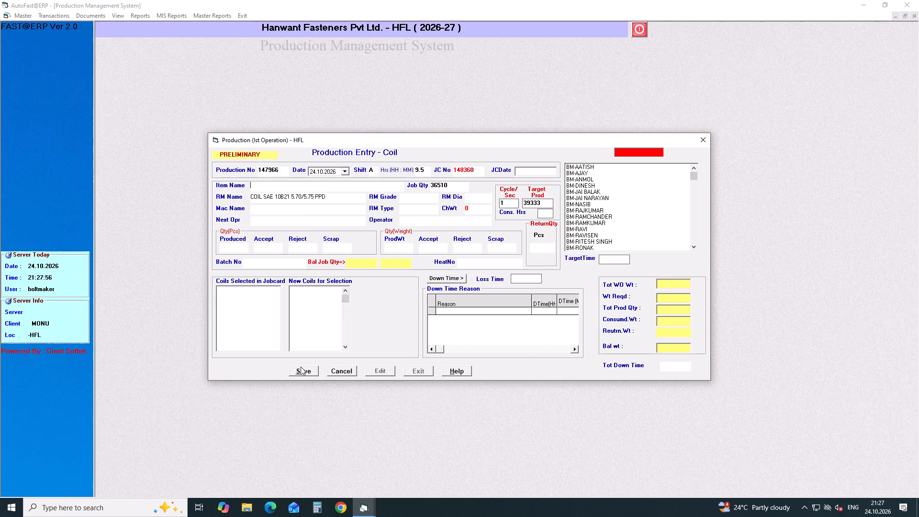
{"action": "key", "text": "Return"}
Assign operator BM-RONAK and enter a produced quantity of 36510 pieces for job card 148360.
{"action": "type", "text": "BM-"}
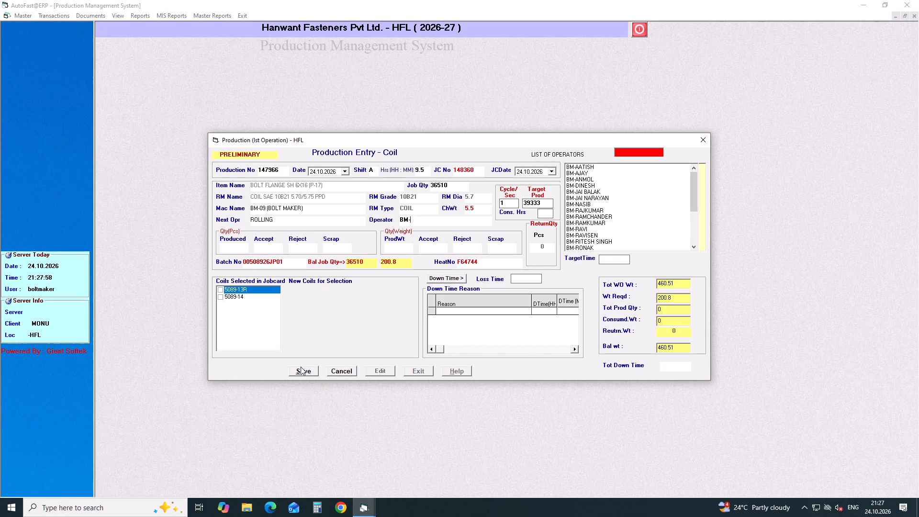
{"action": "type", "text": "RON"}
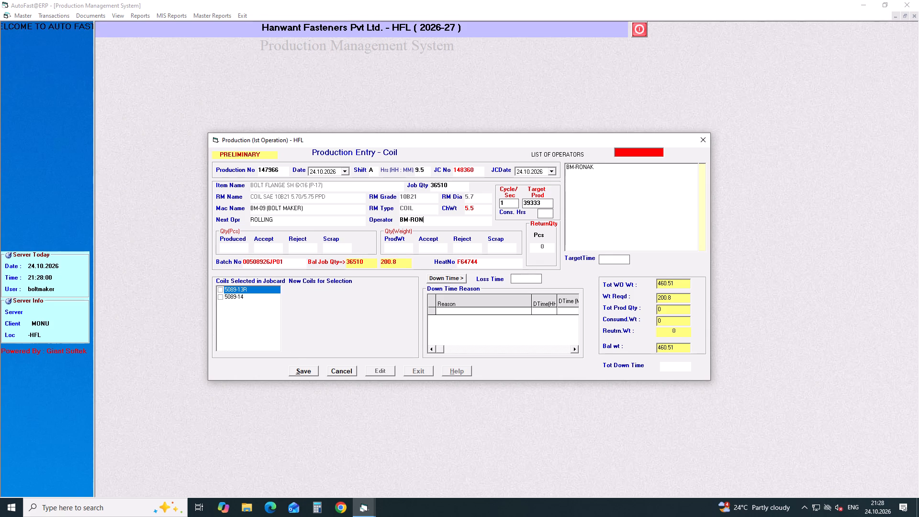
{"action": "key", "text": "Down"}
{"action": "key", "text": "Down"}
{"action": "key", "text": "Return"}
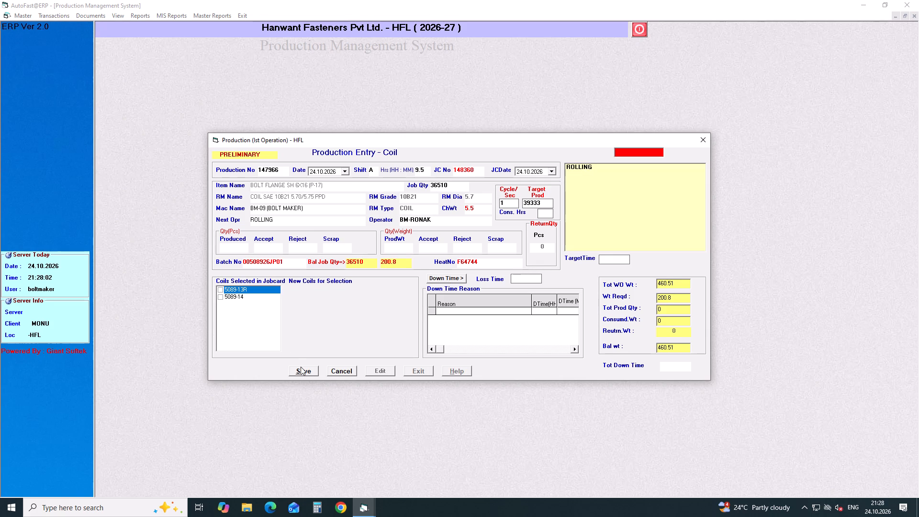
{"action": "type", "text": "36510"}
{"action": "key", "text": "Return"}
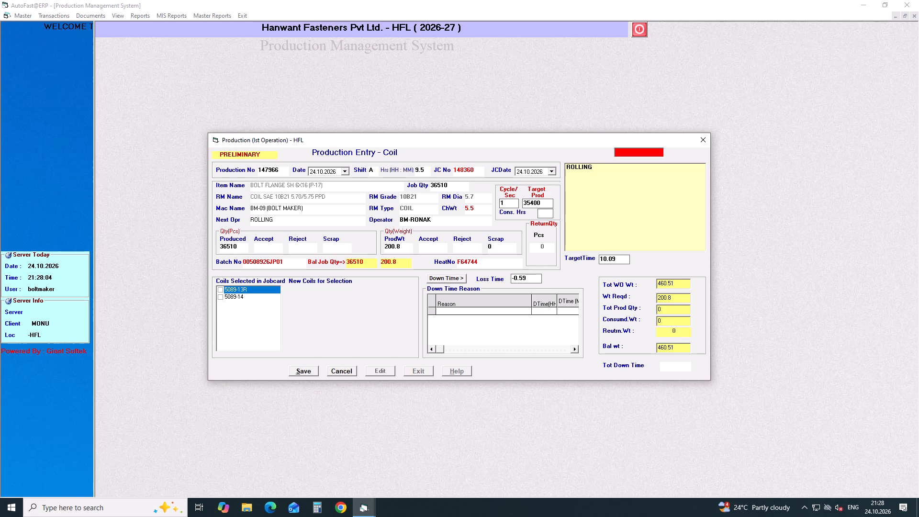
Set the cycle time to 0.90 seconds for job card 148360, leaving the down time reasons empty.
{"action": "left_click_drag", "start_coordinate": [509, 201], "coordinate": [495, 203]}
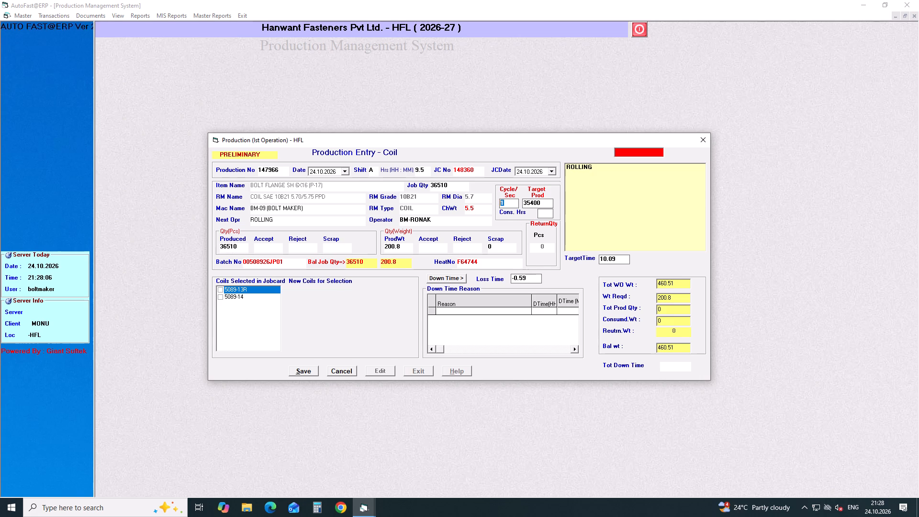
{"action": "type", "text": "0.90"}
{"action": "key", "text": "Return"}
{"action": "key", "text": "Return"}
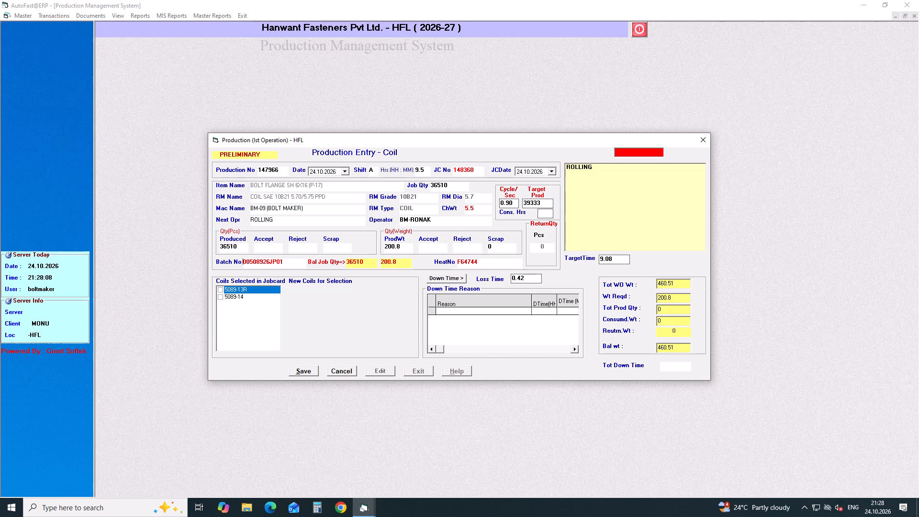
{"action": "key", "text": "Return"}
{"action": "key", "text": "Return"}
{"action": "key", "text": "Return"}
{"action": "key", "text": "Return"}
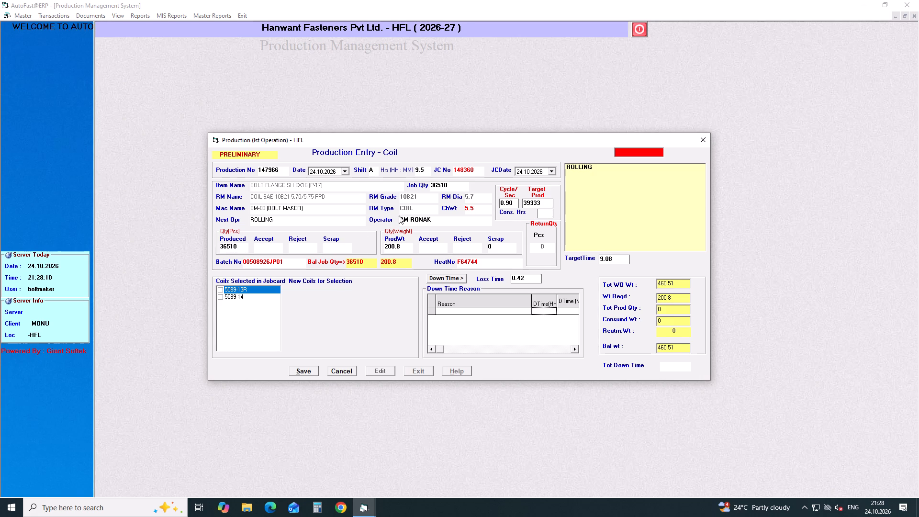
Select coils 5089-13R and 5089-14 and save the production entry for job card 148360.
{"action": "left_click", "coordinate": [220, 290]}
{"action": "left_click", "coordinate": [220, 294]}
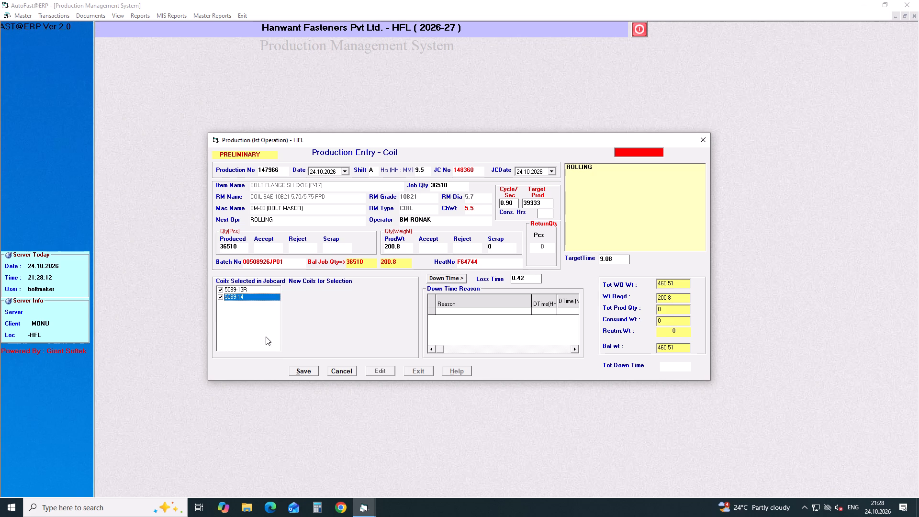
{"action": "left_click", "coordinate": [304, 372]}
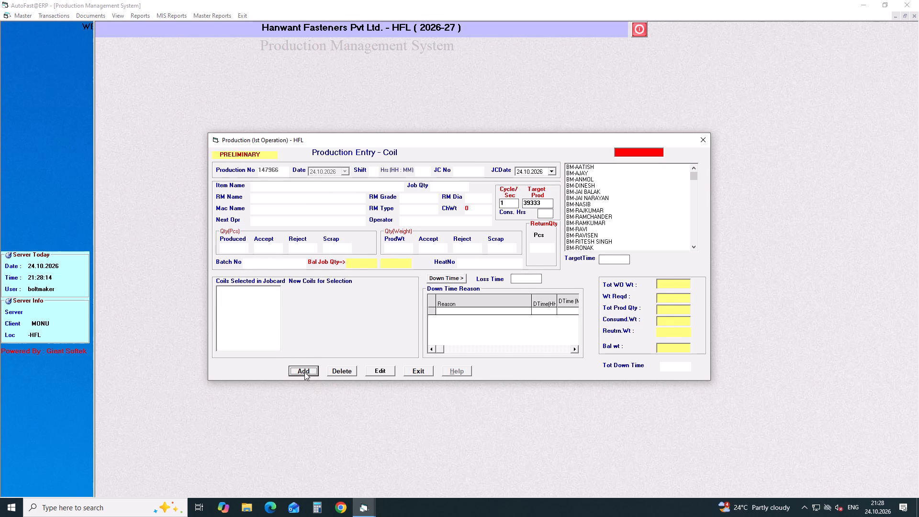
Start a new production entry with shift A, 9.5 hours and job card 148361, keeping ROLLING as the next operation.
{"action": "key", "text": "Return"}
{"action": "key", "text": "Return"}
{"action": "key", "text": "Return"}
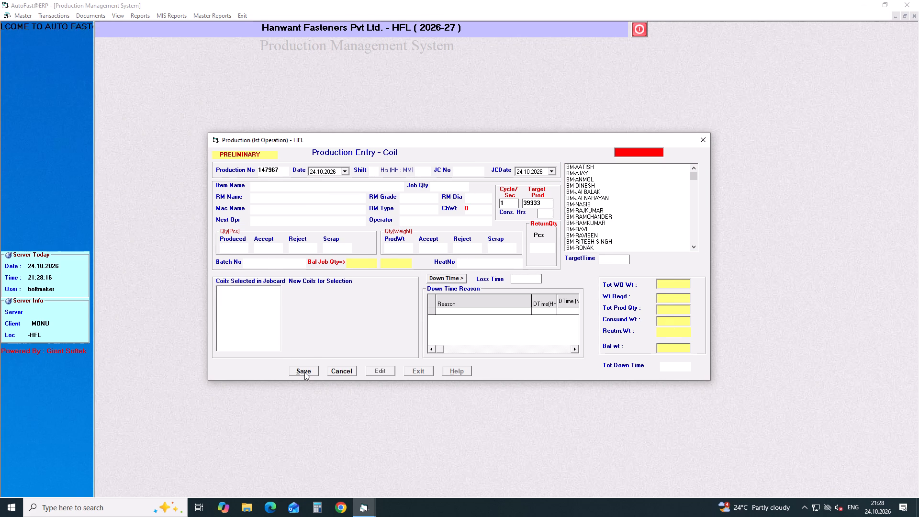
{"action": "key", "text": "a"}
{"action": "key", "text": "Return"}
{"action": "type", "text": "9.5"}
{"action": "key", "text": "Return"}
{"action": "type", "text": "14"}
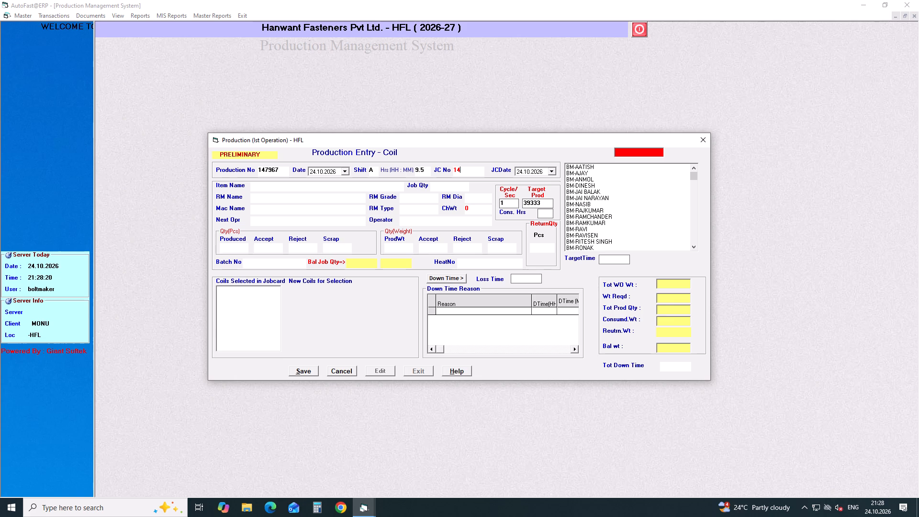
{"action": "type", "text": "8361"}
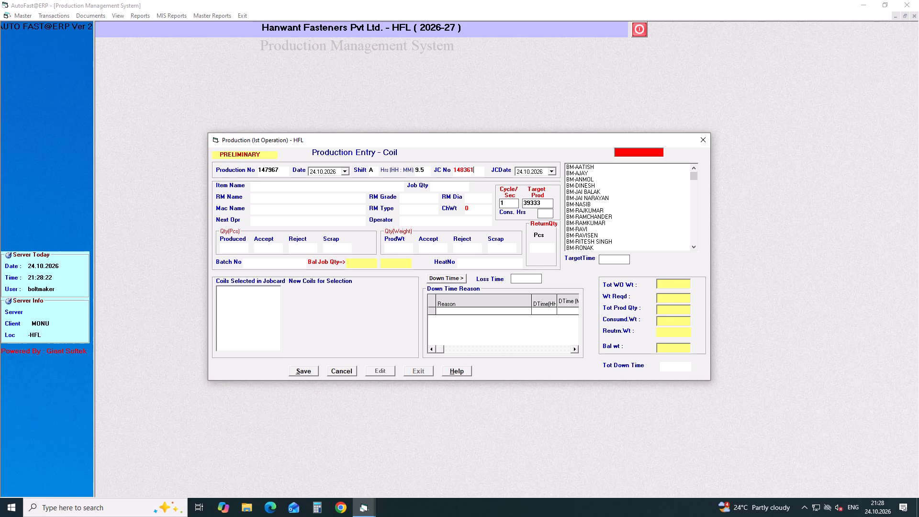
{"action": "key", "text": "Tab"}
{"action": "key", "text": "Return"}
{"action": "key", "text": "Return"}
Assign the operator whose name starts with BM-Z and enter a produced quantity of 29050 pieces for job card 148361.
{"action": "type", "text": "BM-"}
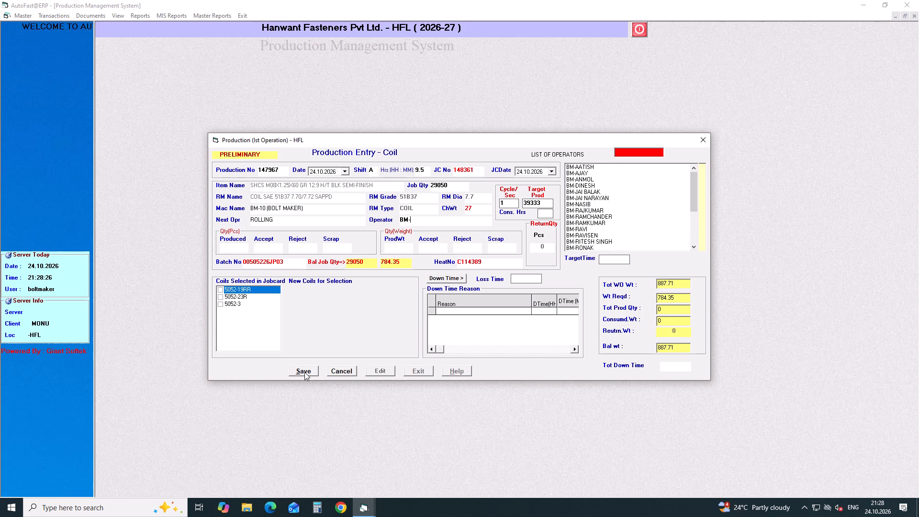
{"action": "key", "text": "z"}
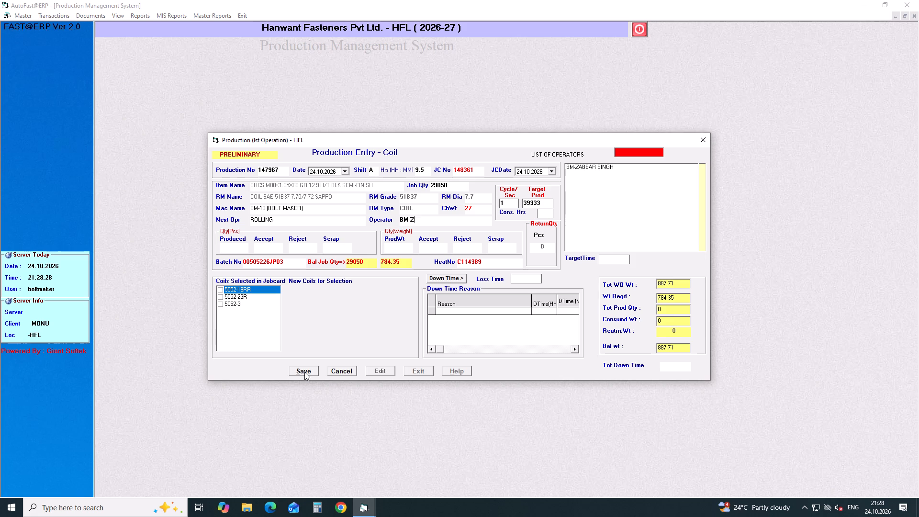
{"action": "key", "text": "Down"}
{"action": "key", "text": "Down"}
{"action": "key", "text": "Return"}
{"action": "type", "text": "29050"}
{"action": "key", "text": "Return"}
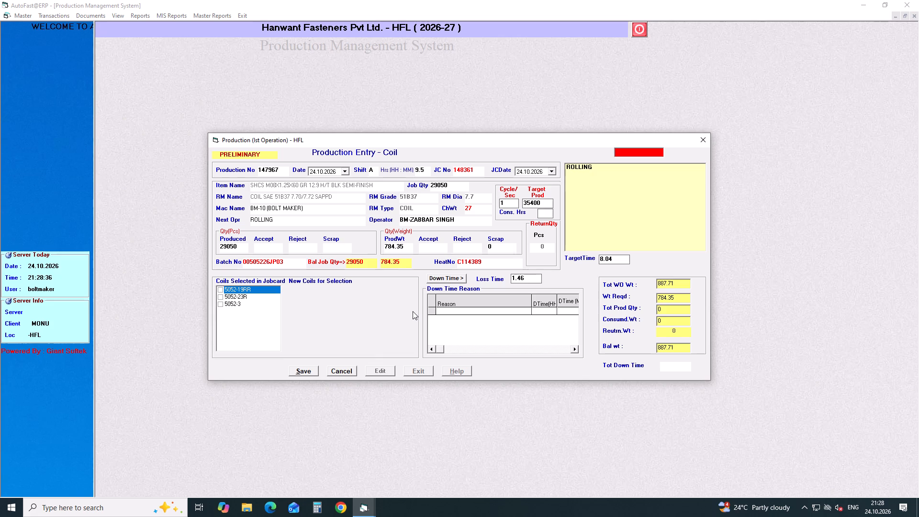
Set the cycle time to 0.95 seconds for job card 148361 and proceed to the down time reasons.
{"action": "left_click_drag", "start_coordinate": [507, 206], "coordinate": [489, 203]}
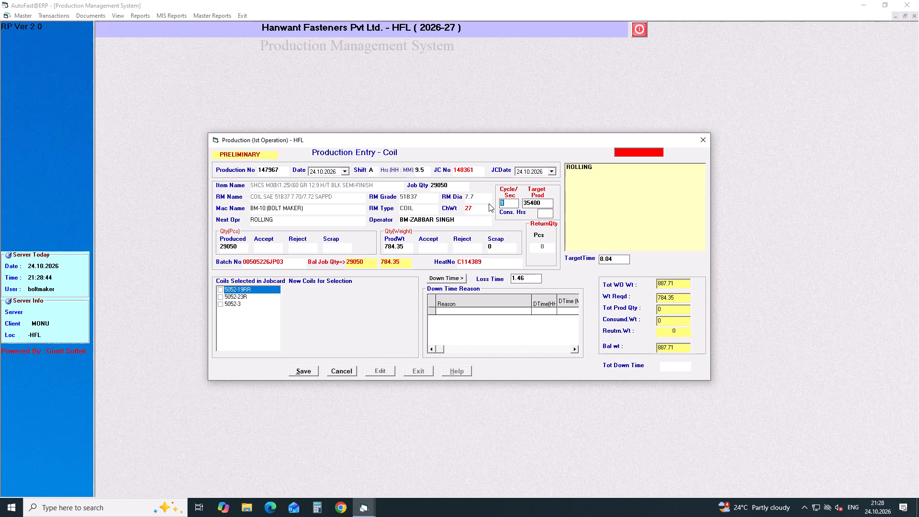
{"action": "type", "text": "0.95"}
{"action": "key", "text": "Return"}
{"action": "key", "text": "Return"}
{"action": "key", "text": "Return"}
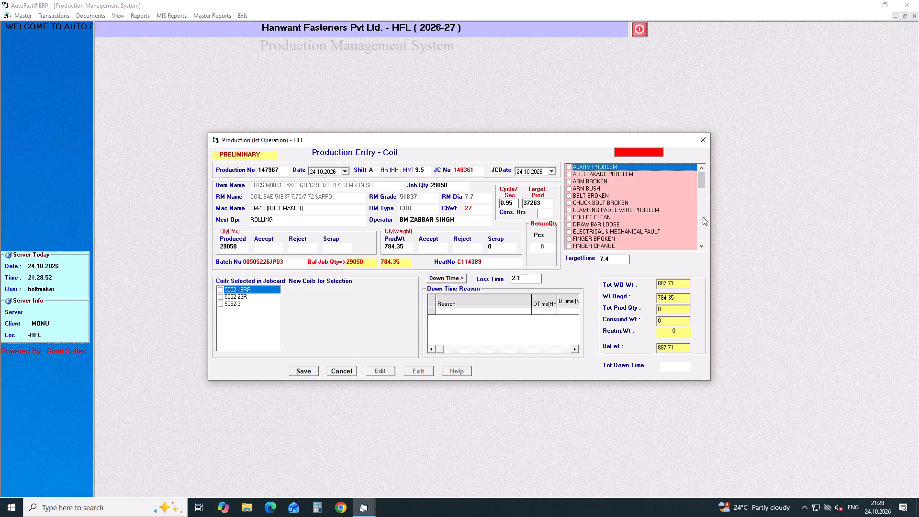
Record RAW MATERIAL CRACK as the down time reason for job card 148361 with 2.0 hours.
{"action": "left_click_drag", "start_coordinate": [703, 179], "coordinate": [698, 202]}
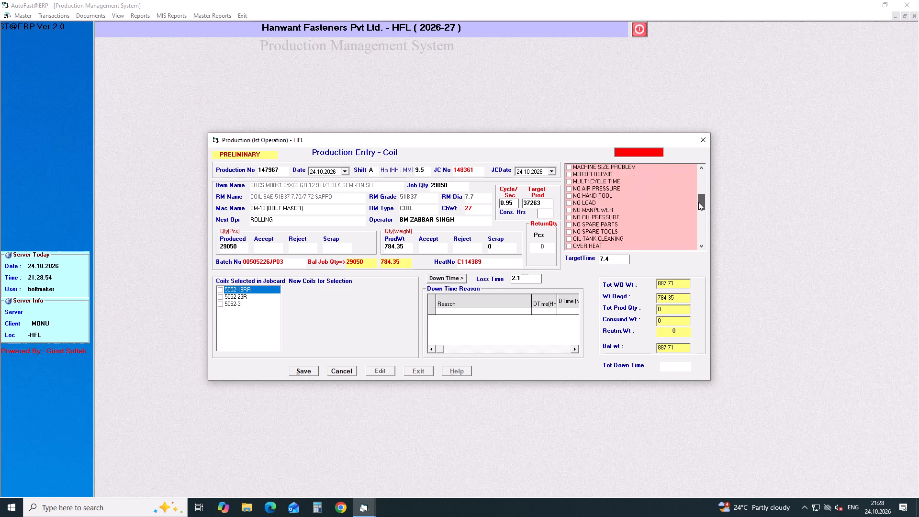
{"action": "left_click_drag", "start_coordinate": [698, 202], "coordinate": [695, 214]}
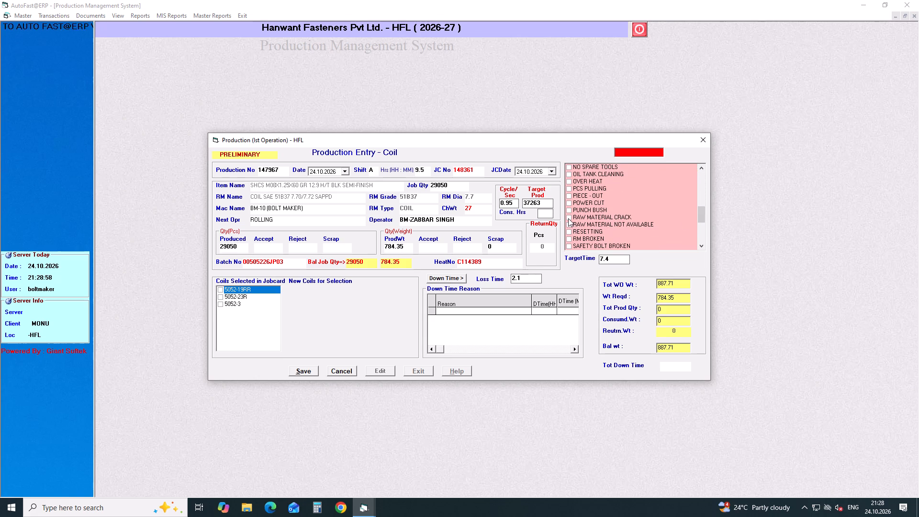
{"action": "left_click", "coordinate": [568, 218]}
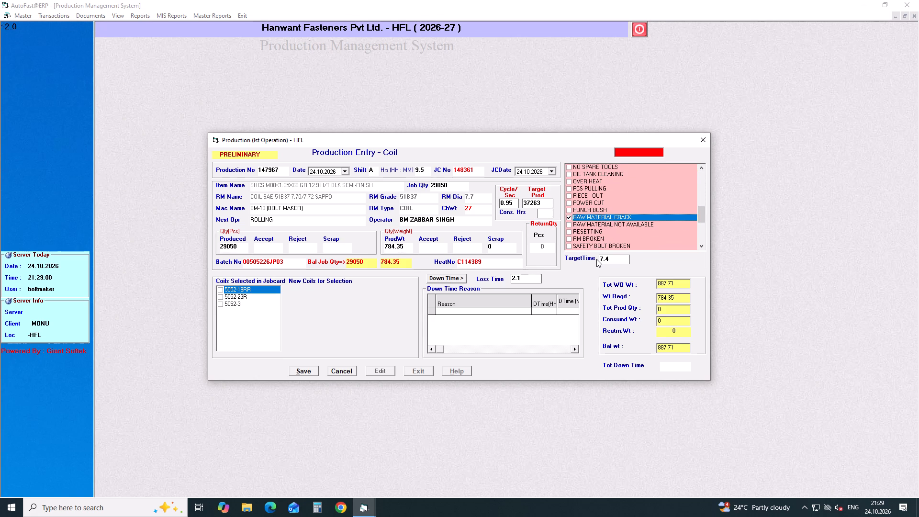
{"action": "key", "text": "Return"}
{"action": "type", "text": "2.0"}
Select coils 5052-19RR, 5052-23R and 5052-3 and save the production entry for job card 148361.
{"action": "left_click", "coordinate": [221, 290]}
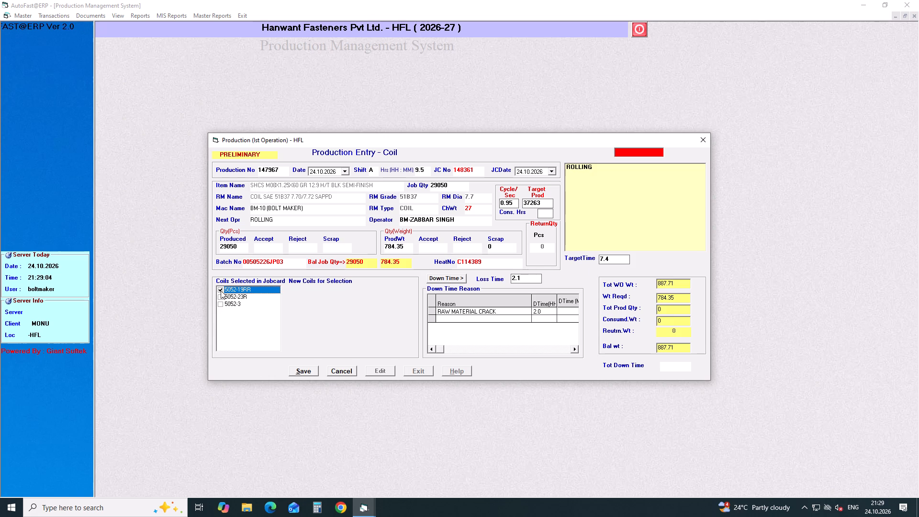
{"action": "left_click", "coordinate": [217, 298]}
{"action": "left_click", "coordinate": [221, 307]}
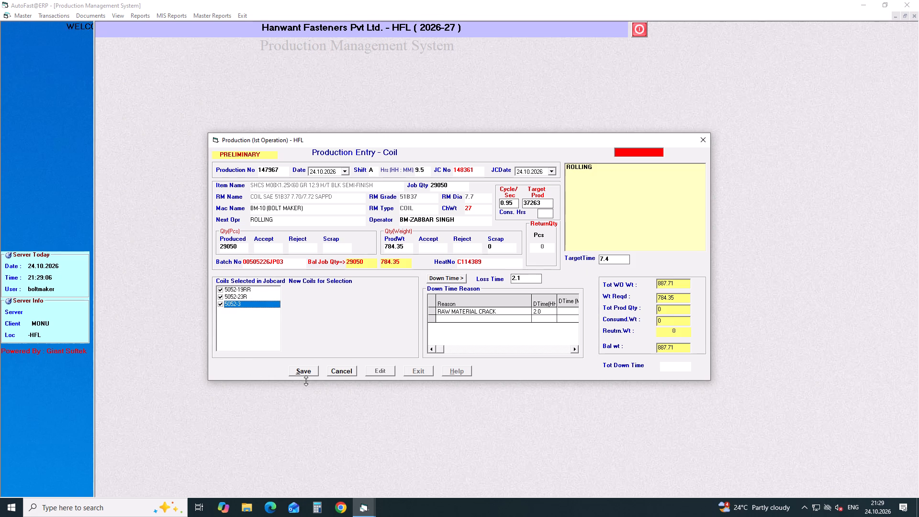
{"action": "left_click", "coordinate": [308, 371]}
Start a new production entry with shift A, 9.5 hours and job card 148362, keeping ROLLING as the next operation.
{"action": "key", "text": "Return"}
{"action": "key", "text": "Return"}
{"action": "key", "text": "Return"}
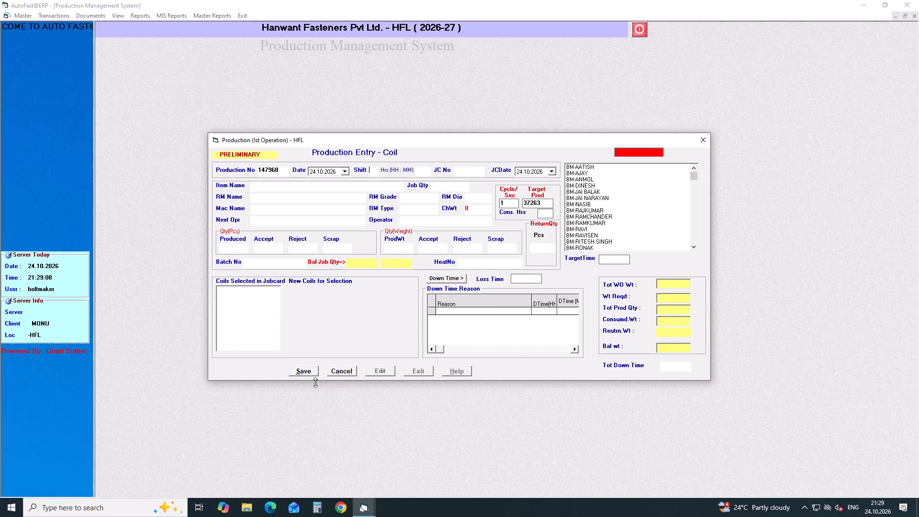
{"action": "key", "text": "a"}
{"action": "key", "text": "Return"}
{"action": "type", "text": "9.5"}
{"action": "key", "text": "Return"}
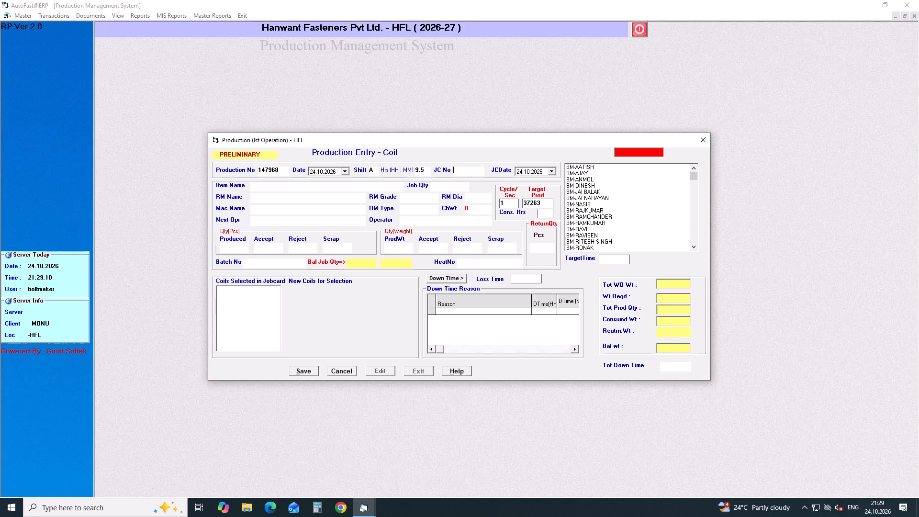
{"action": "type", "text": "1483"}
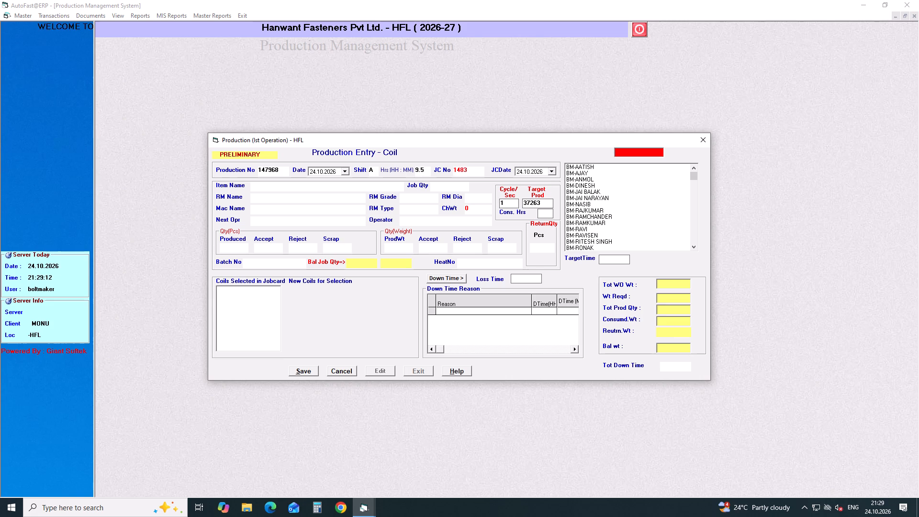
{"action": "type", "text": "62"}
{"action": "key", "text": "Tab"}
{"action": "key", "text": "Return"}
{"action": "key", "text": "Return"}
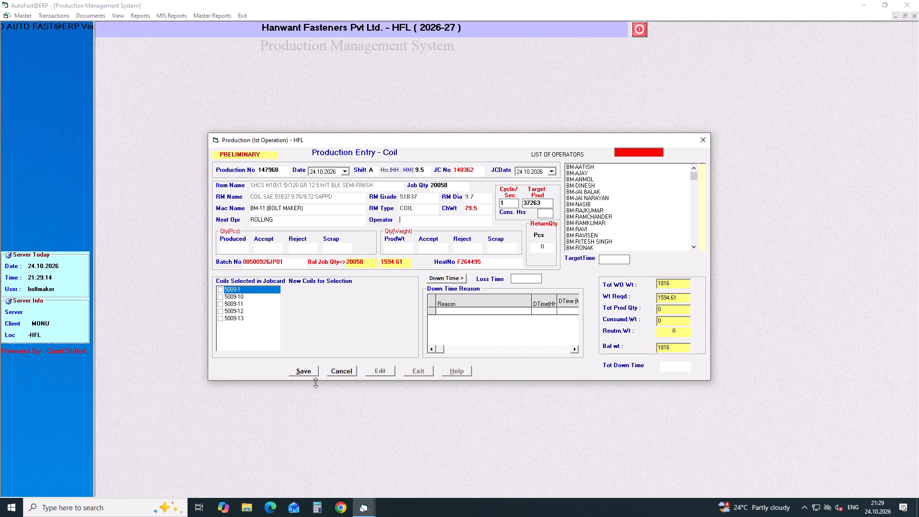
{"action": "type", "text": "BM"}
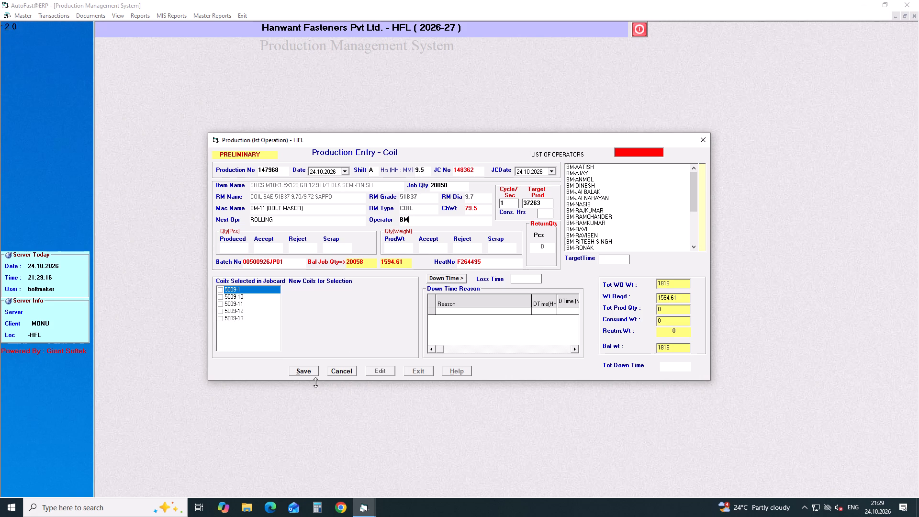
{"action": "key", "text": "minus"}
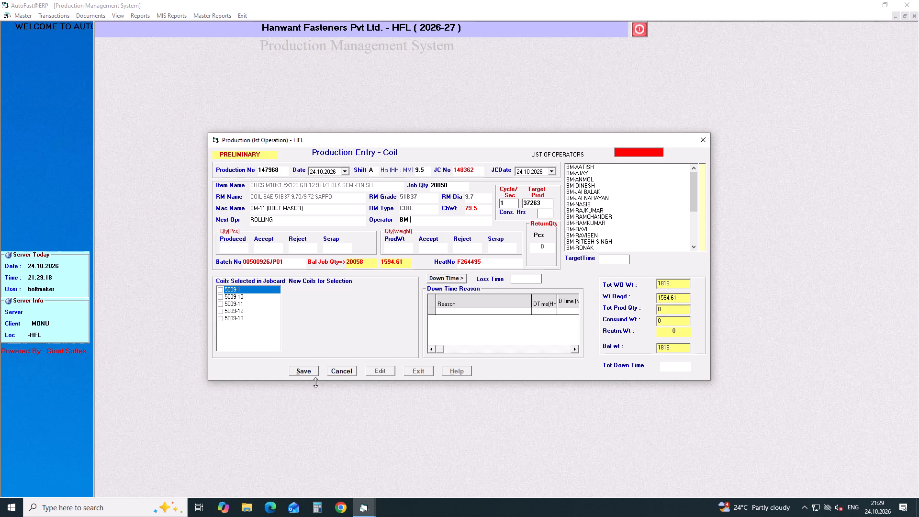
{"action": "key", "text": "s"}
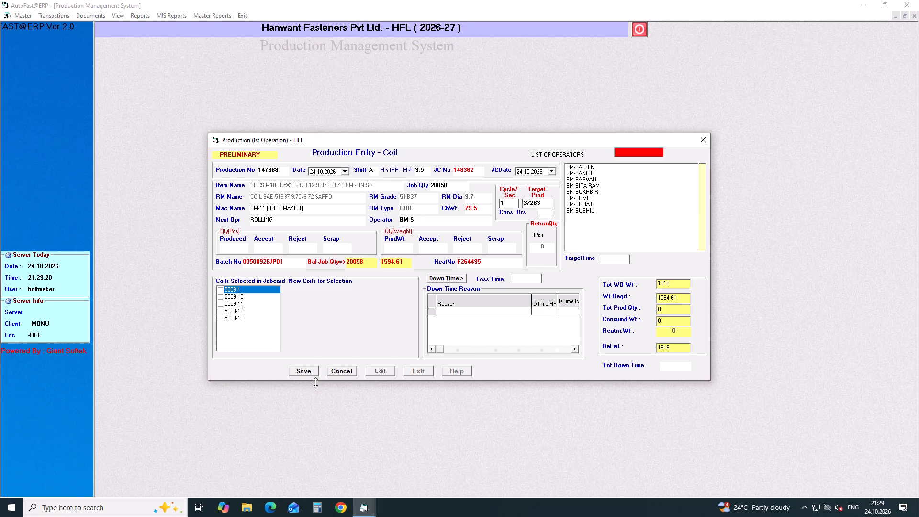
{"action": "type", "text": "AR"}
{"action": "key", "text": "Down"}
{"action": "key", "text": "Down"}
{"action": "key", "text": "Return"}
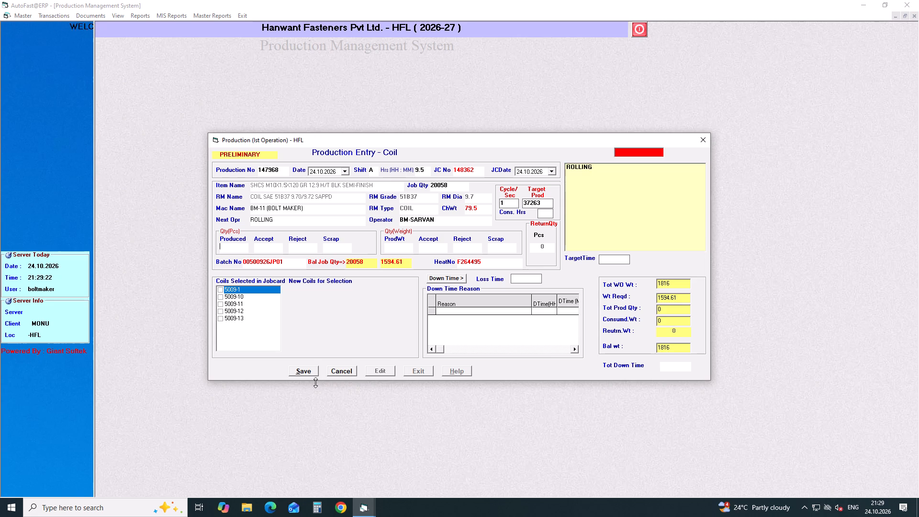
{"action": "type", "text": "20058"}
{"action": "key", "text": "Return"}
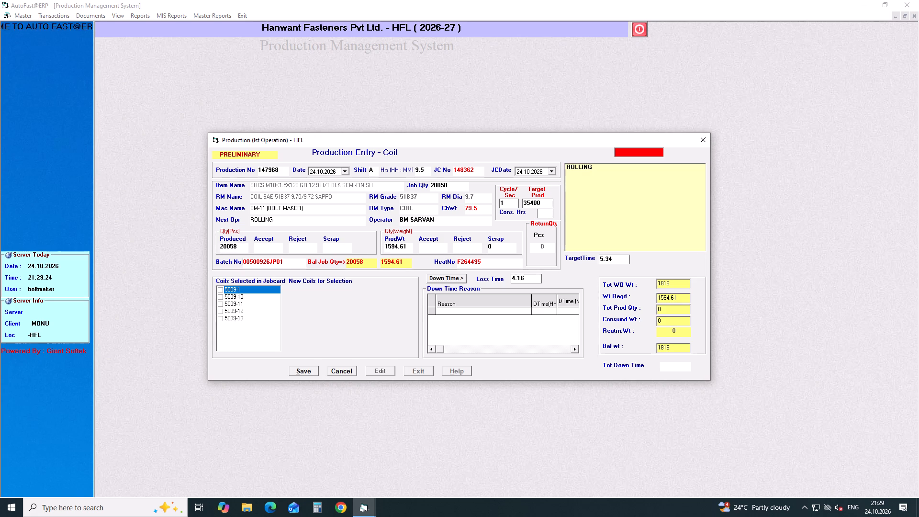
Set the cycle time to 1.5 seconds for job card 148362 and proceed to the down time reasons.
{"action": "left_click", "coordinate": [504, 204]}
{"action": "type", "text": ".5"}
{"action": "key", "text": "Return"}
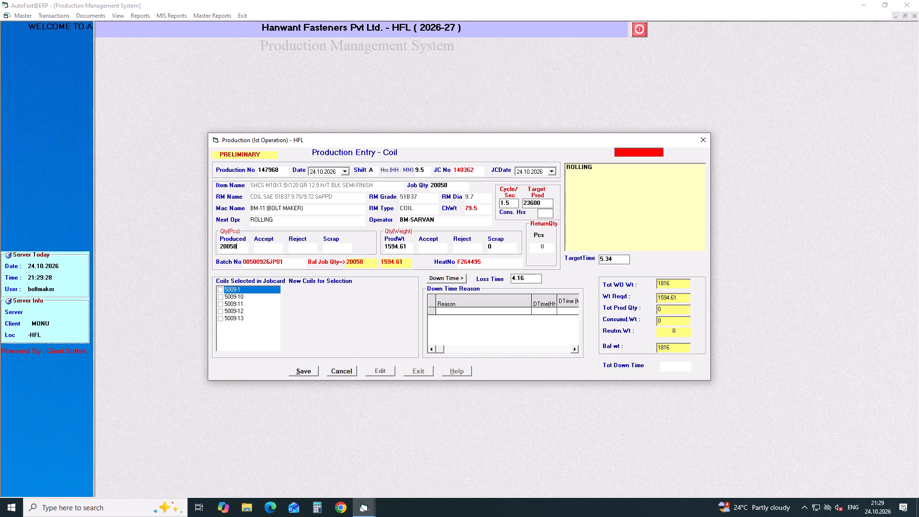
{"action": "key", "text": "Return"}
{"action": "key", "text": "Return"}
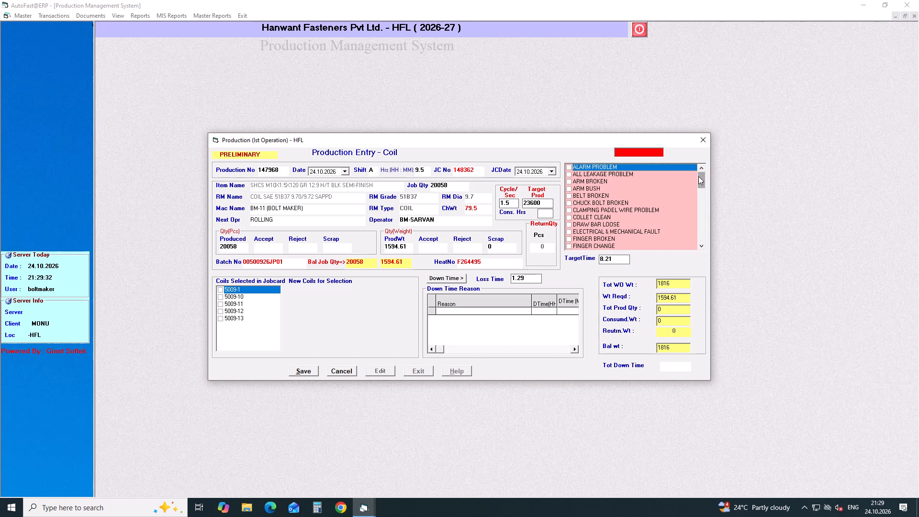
Record SETTING CHANGE as the down time reason for job card 148362 with 1.0 hour.
{"action": "left_click_drag", "start_coordinate": [699, 177], "coordinate": [705, 219]}
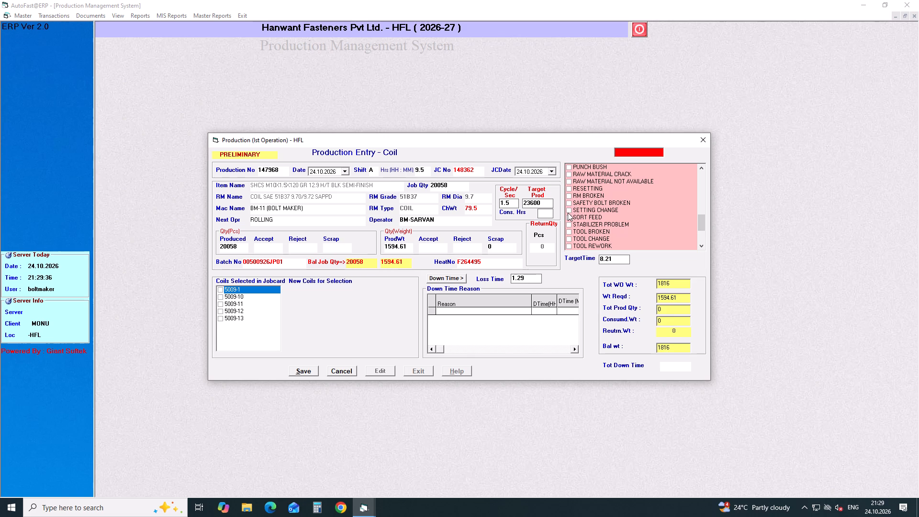
{"action": "left_click", "coordinate": [566, 210]}
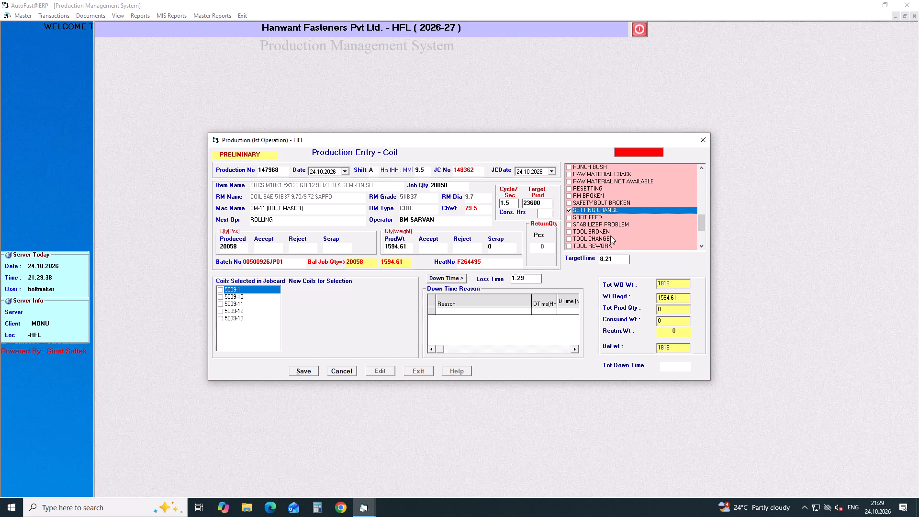
{"action": "key", "text": "Return"}
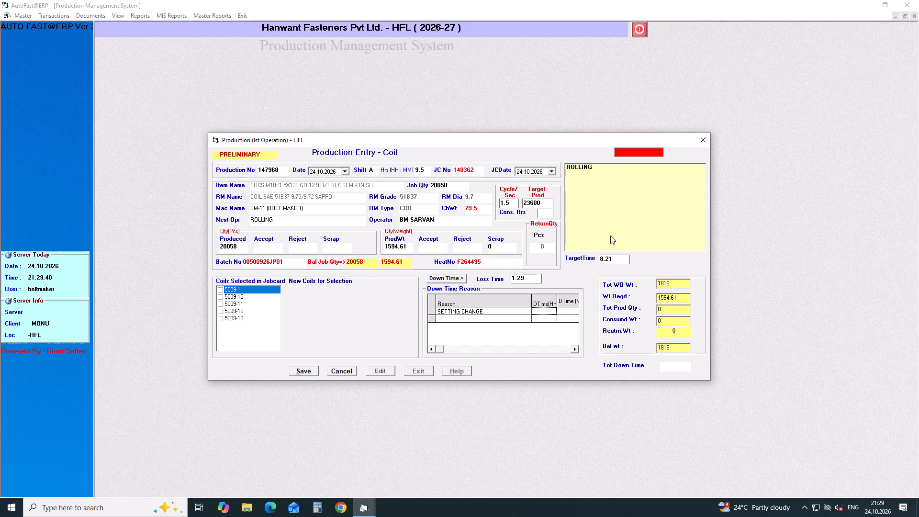
{"action": "type", "text": "1.0"}
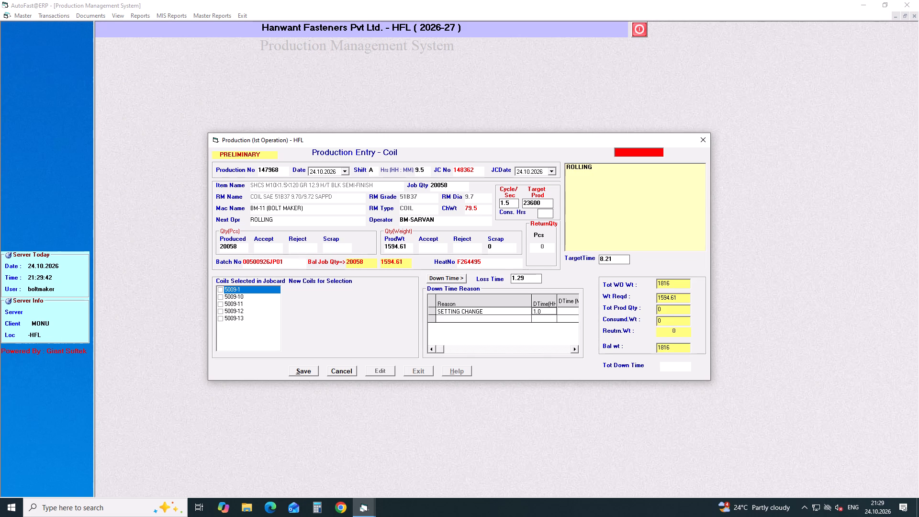
Select coils 5009-1, 5009-10, 5009-11, 5009-12 and 5009-13 and save the production entry for job card 148362.
{"action": "left_click", "coordinate": [222, 292]}
{"action": "left_click", "coordinate": [222, 297]}
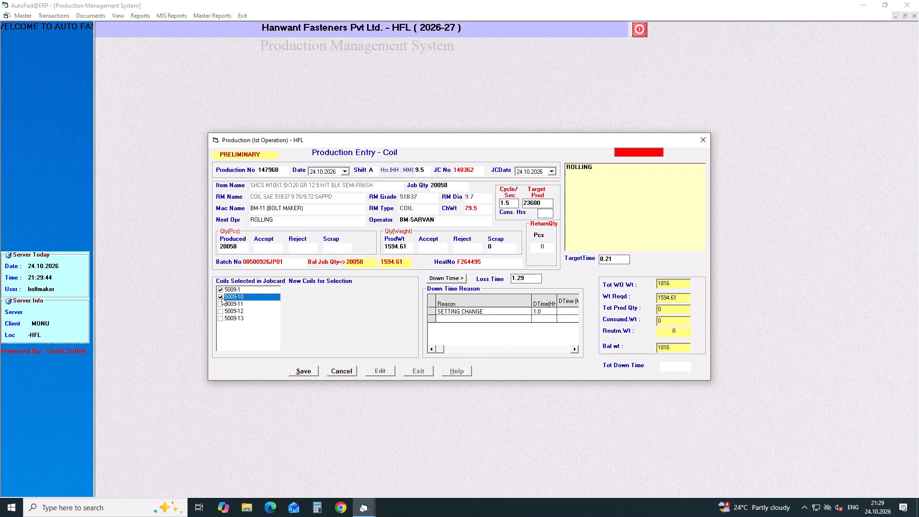
{"action": "left_click", "coordinate": [221, 303]}
{"action": "left_click", "coordinate": [220, 312]}
{"action": "left_click", "coordinate": [220, 317]}
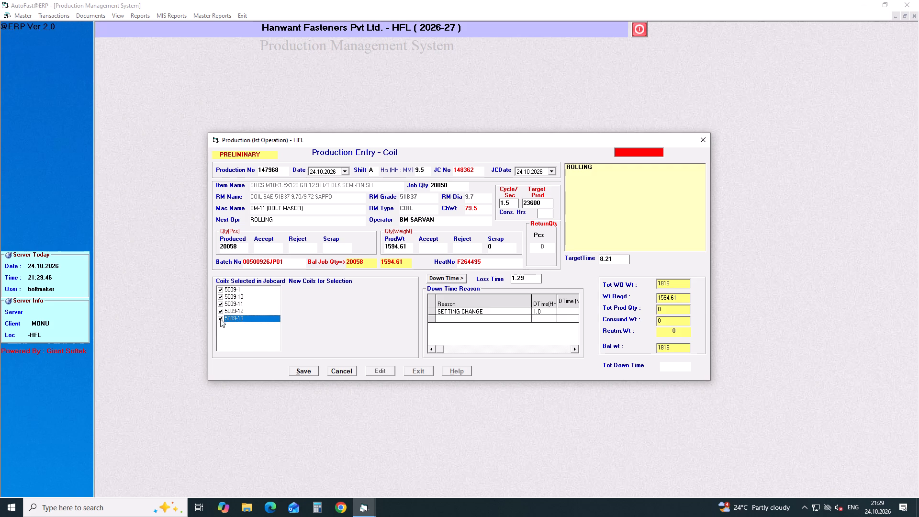
{"action": "left_click", "coordinate": [302, 374]}
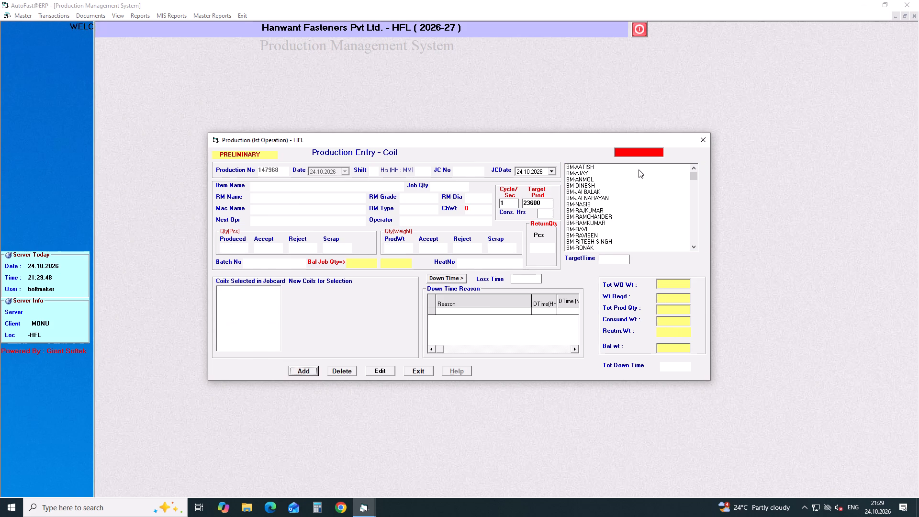
Close the production entry form and list all in-house production items pending for inspection as on 24.10.2026.
{"action": "left_click", "coordinate": [699, 143]}
{"action": "left_click", "coordinate": [118, 14]}
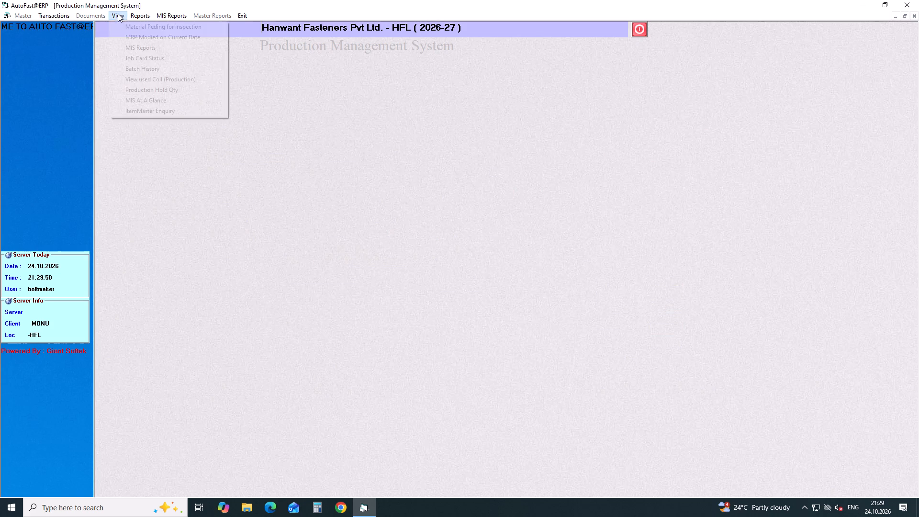
{"action": "left_click", "coordinate": [128, 28]}
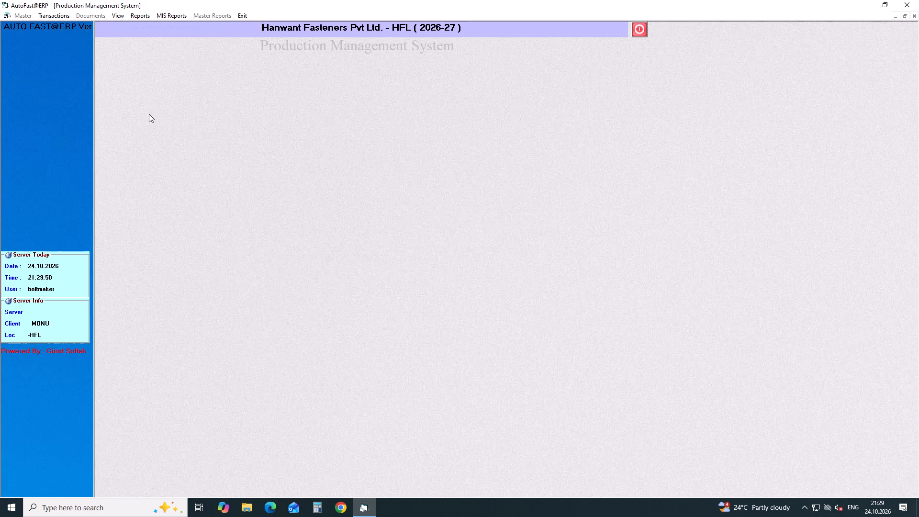
{"action": "left_click", "coordinate": [114, 17]}
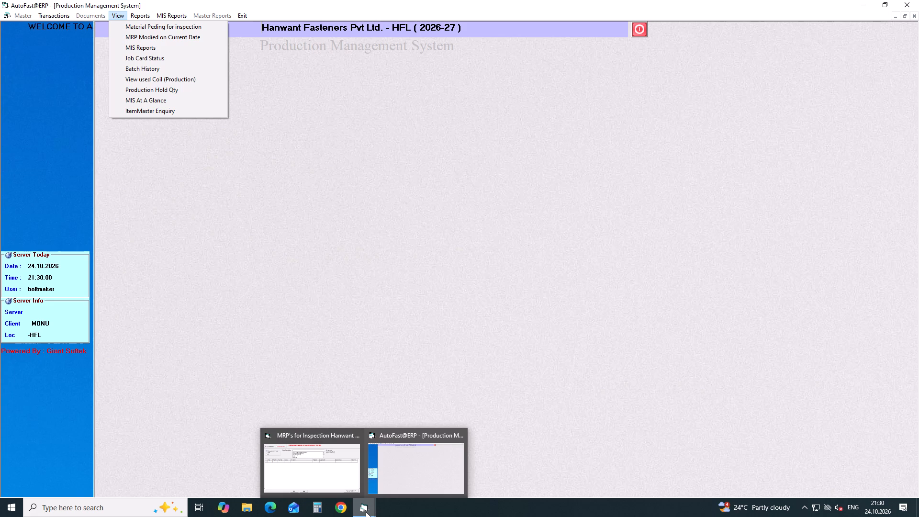
{"action": "left_click", "coordinate": [306, 472]}
{"action": "left_click", "coordinate": [234, 193]}
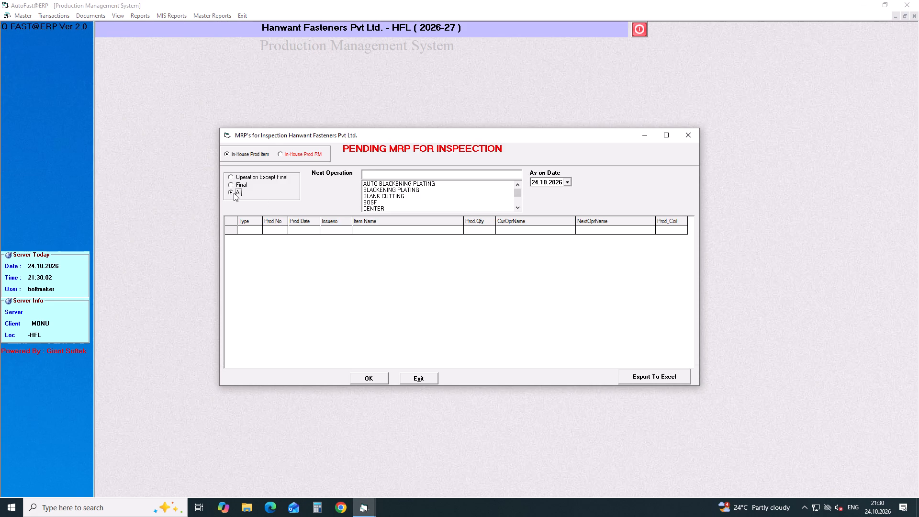
{"action": "key", "text": "Return"}
{"action": "key", "text": "Return"}
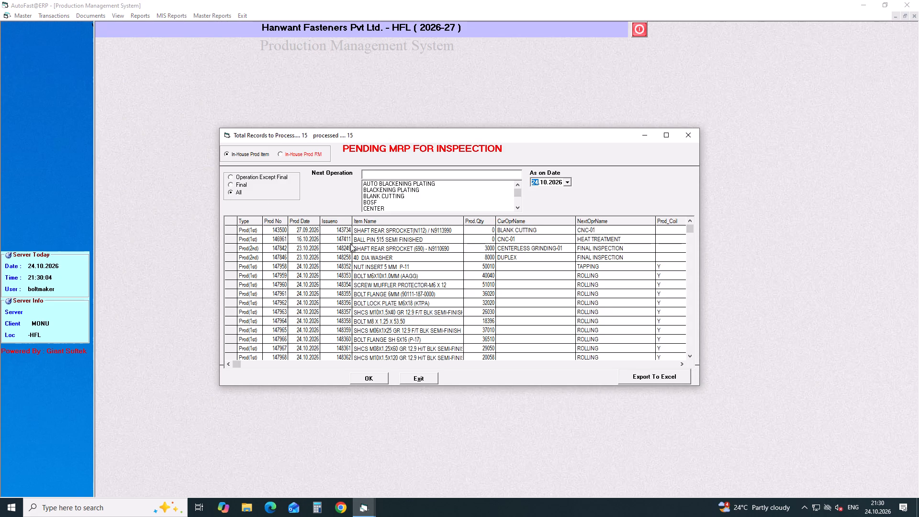
Open the pending NUT INSERT 5 MM P-11 production entry 147958 and load it for editing in the final production form.
{"action": "left_click", "coordinate": [413, 266]}
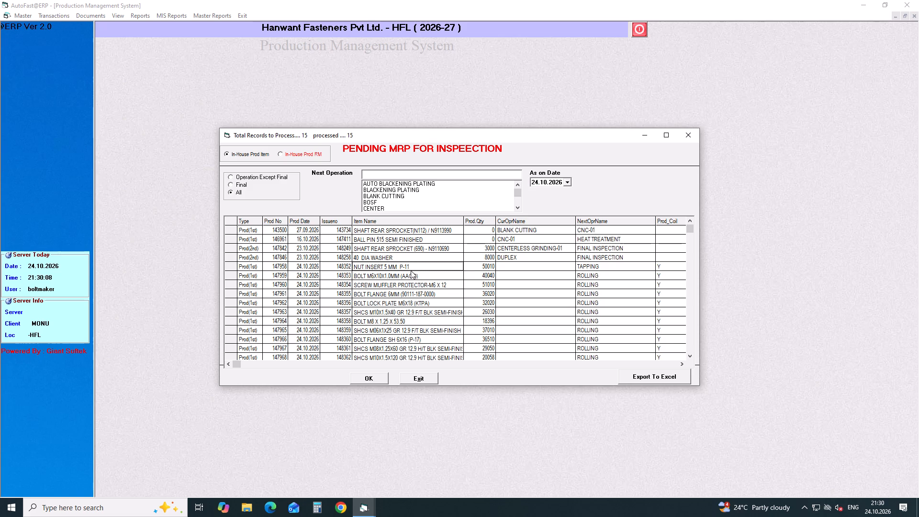
{"action": "key", "text": "Return"}
{"action": "key", "text": "Return"}
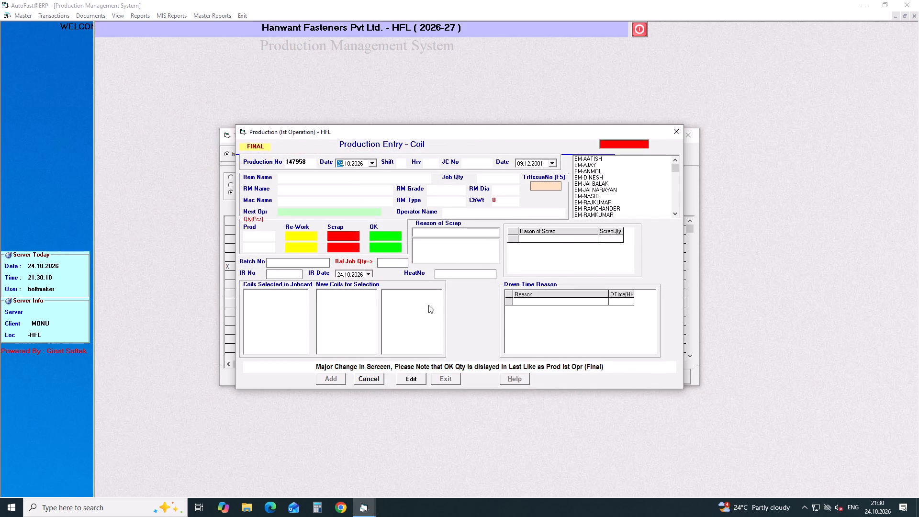
{"action": "left_click", "coordinate": [412, 377]}
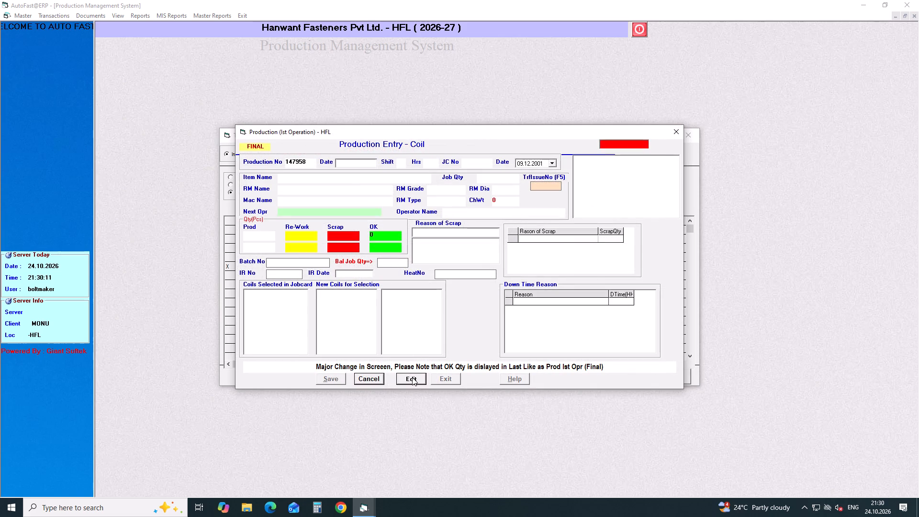
{"action": "key", "text": "Return"}
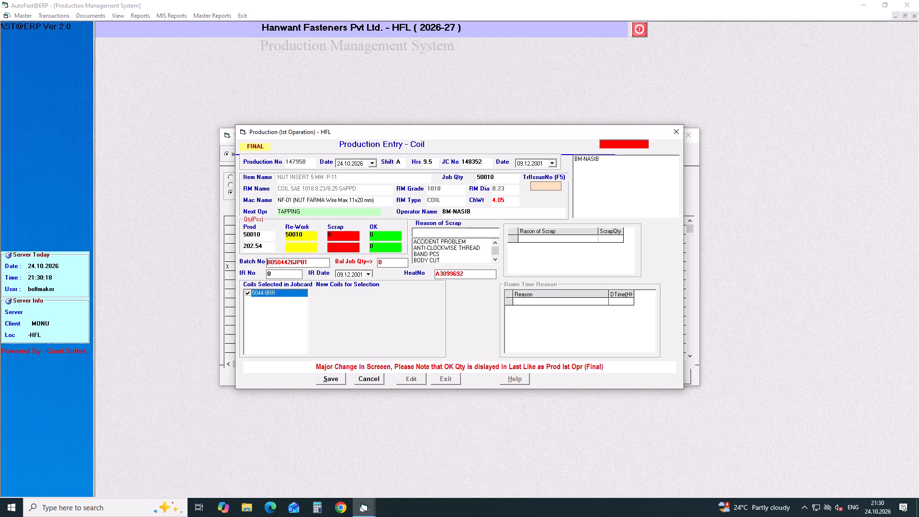
Set the re-work quantity to 0 and the scrap quantity to 10 pieces for job card 148352.
{"action": "left_click_drag", "start_coordinate": [307, 236], "coordinate": [253, 243]}
{"action": "key", "text": "0"}
{"action": "key", "text": "Return"}
{"action": "key", "text": "1"}
{"action": "key", "text": "Return"}
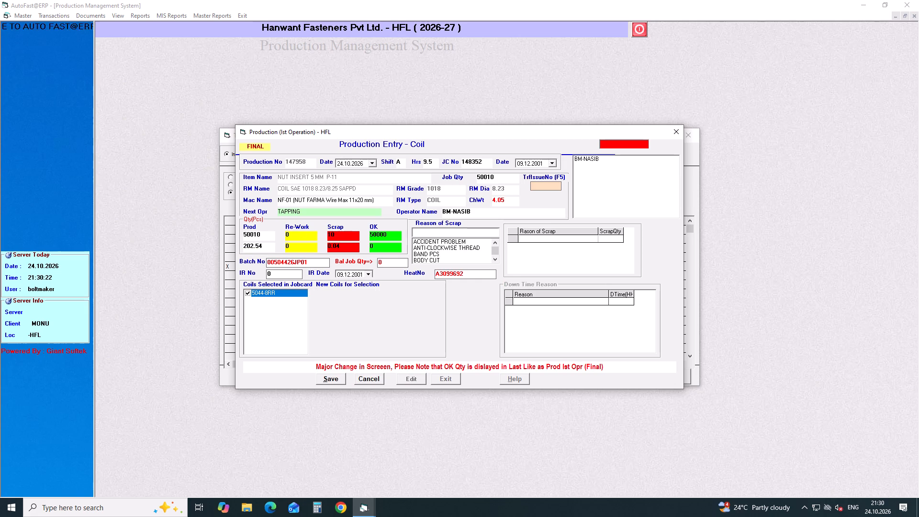
Add CUTT OFF as the reason of scrap with a scrap quantity of 10.
{"action": "type", "text": "CU"}
{"action": "key", "text": "Down"}
{"action": "key", "text": "Return"}
{"action": "type", "text": "10"}
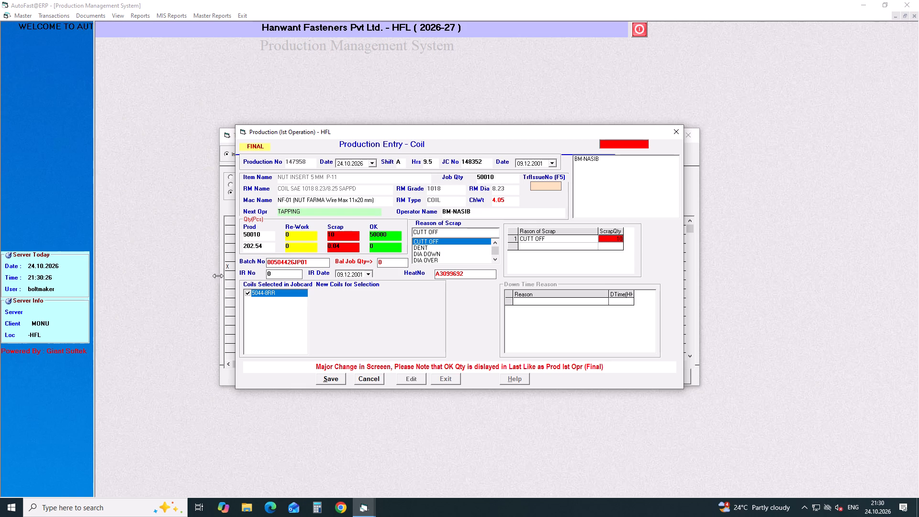
Set IR number 01 and IR date 24.10.2026 for job card 148352, save the entry and close the production form.
{"action": "left_click", "coordinate": [280, 278]}
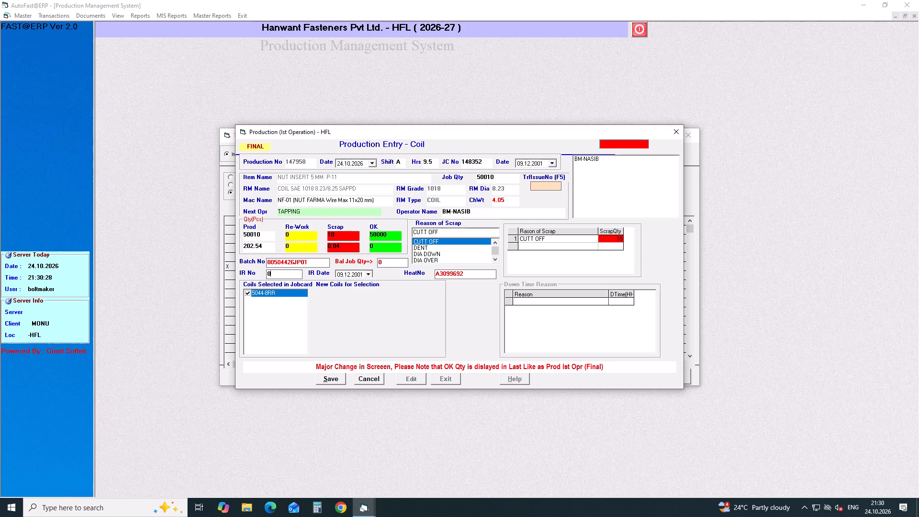
{"action": "key", "text": "1"}
{"action": "key", "text": "Return"}
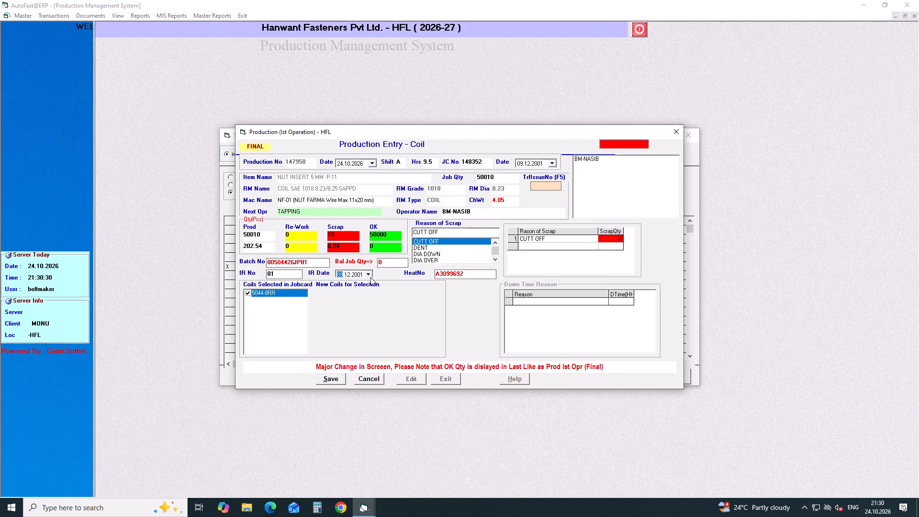
{"action": "left_click", "coordinate": [369, 274]}
{"action": "left_click", "coordinate": [386, 347]}
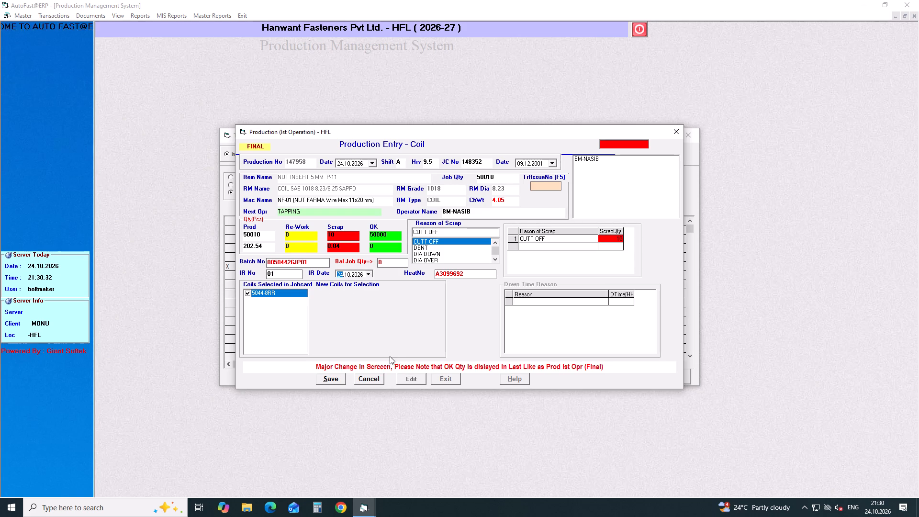
{"action": "left_click", "coordinate": [335, 381]}
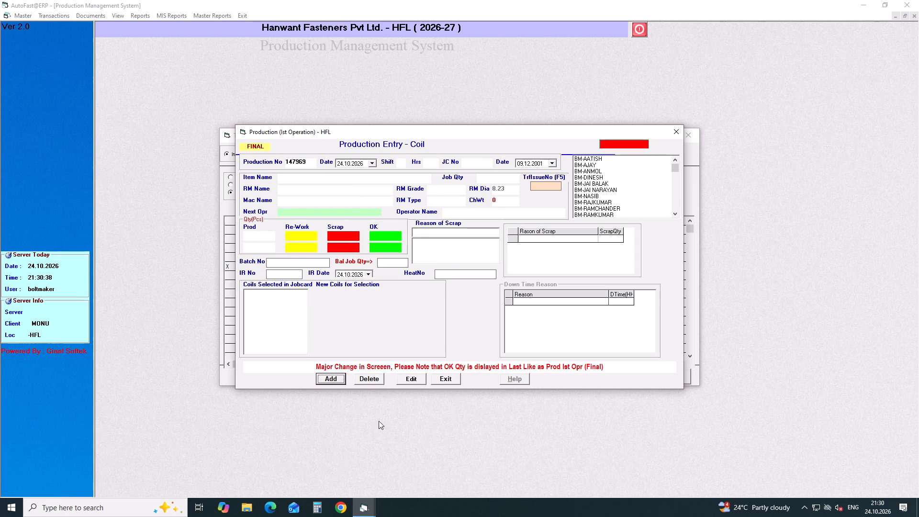
{"action": "left_click", "coordinate": [449, 380]}
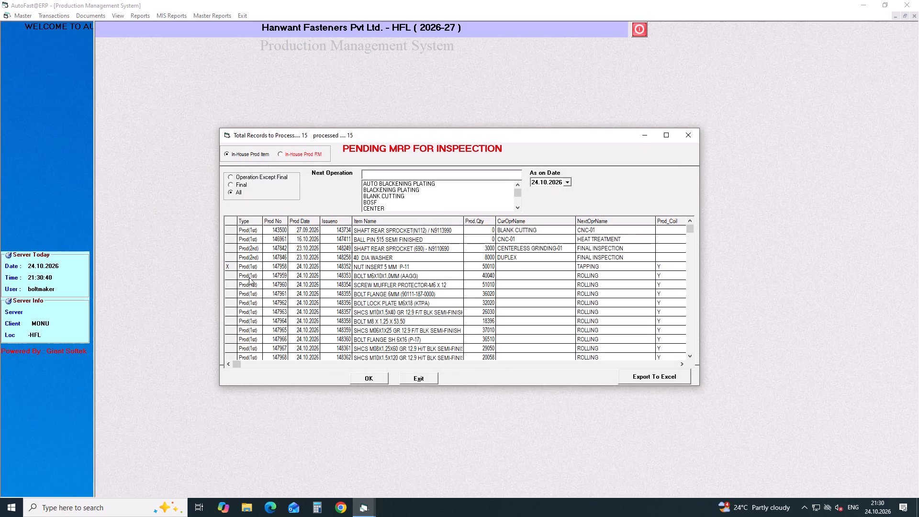
Open the pending BOLT M6X10X1.0MM (AAGG) production entry 147959 and load it for editing in the final production form.
{"action": "left_click", "coordinate": [249, 277]}
{"action": "key", "text": "Return"}
{"action": "key", "text": "Return"}
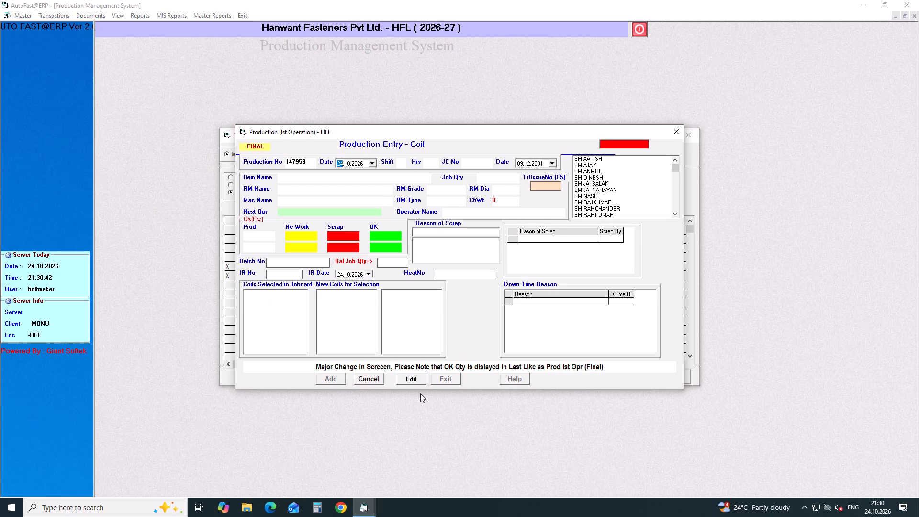
{"action": "left_click", "coordinate": [413, 376]}
{"action": "key", "text": "Return"}
Set the re-work quantity to 0 and the scrap quantity to 40 pieces for job card 148353.
{"action": "left_click_drag", "start_coordinate": [309, 236], "coordinate": [233, 232]}
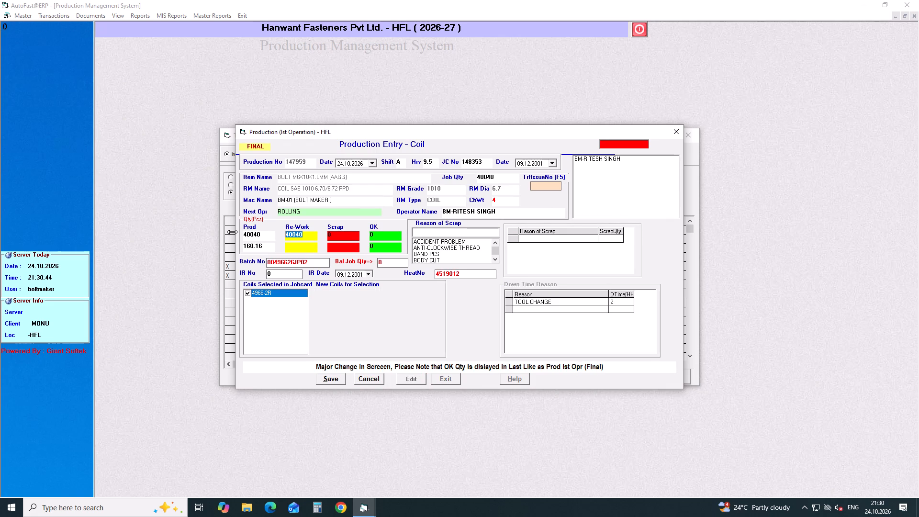
{"action": "key", "text": "0"}
{"action": "key", "text": "Return"}
{"action": "key", "text": "4"}
{"action": "key", "text": "Return"}
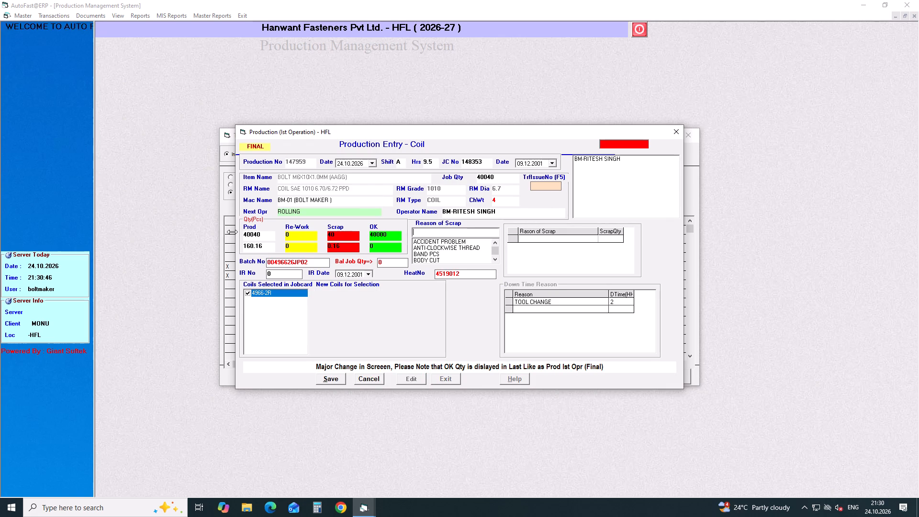
Add DIE BROKEN as the reason of scrap with a scrap quantity of 40.
{"action": "key", "text": "d"}
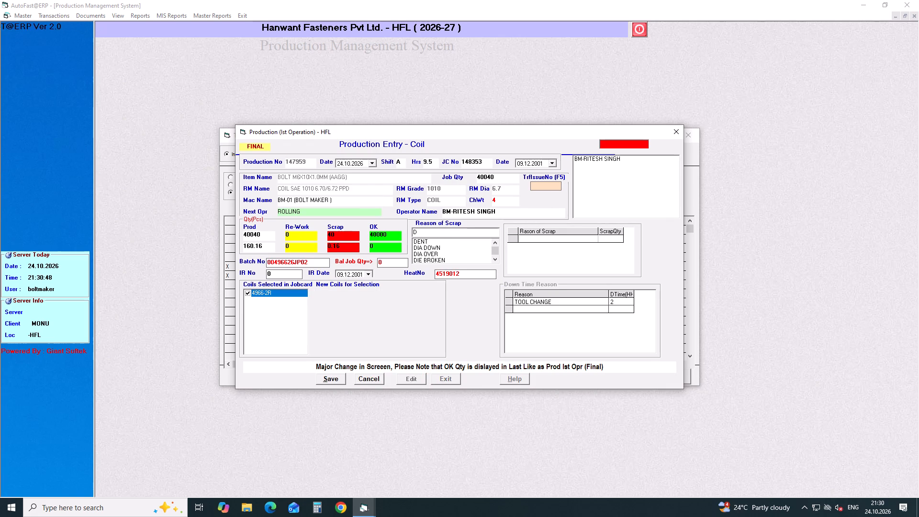
{"action": "type", "text": "IE"}
{"action": "key", "text": "Down"}
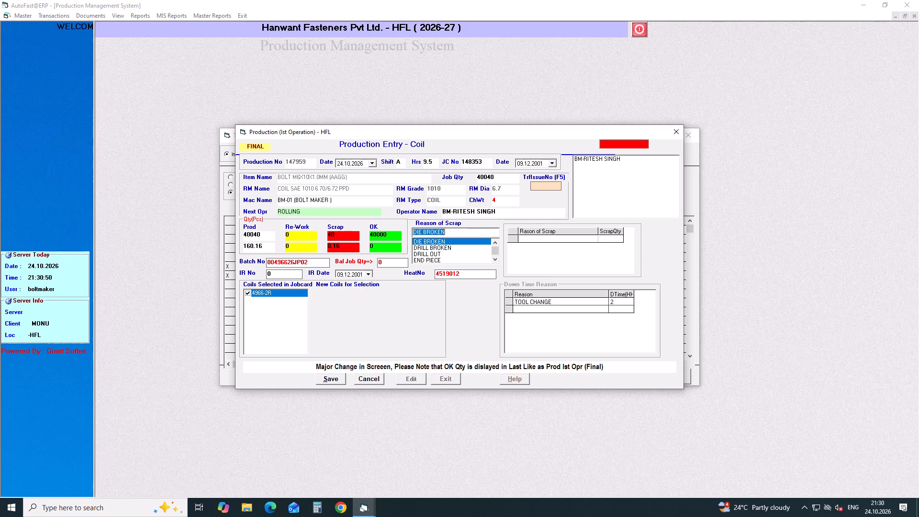
{"action": "key", "text": "Return"}
{"action": "type", "text": "40"}
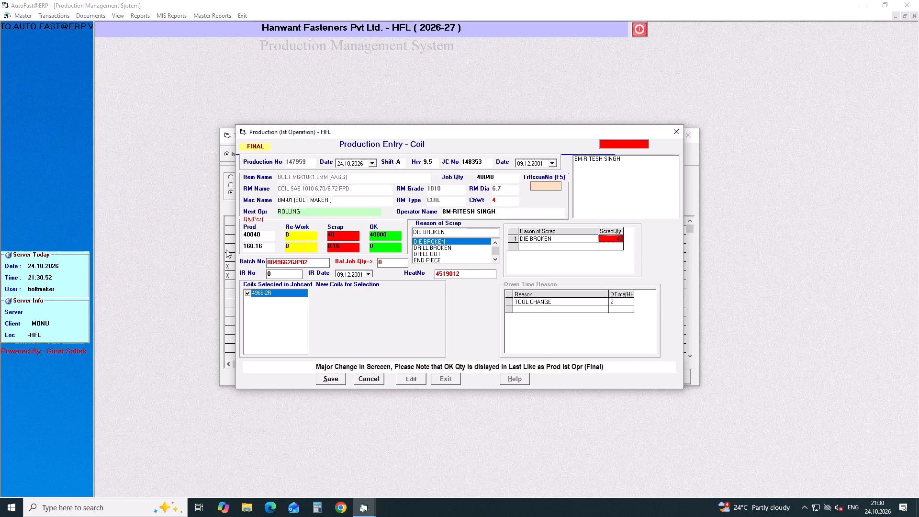
Set IR number 01 and IR date 24.10.2026 for job card 148353, save the entry and close the production form.
{"action": "left_click", "coordinate": [278, 278]}
{"action": "key", "text": "1"}
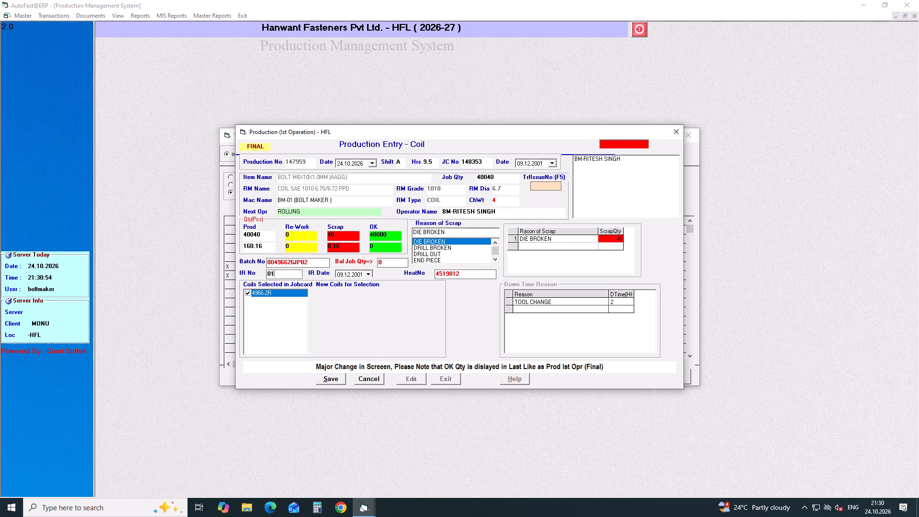
{"action": "key", "text": "Return"}
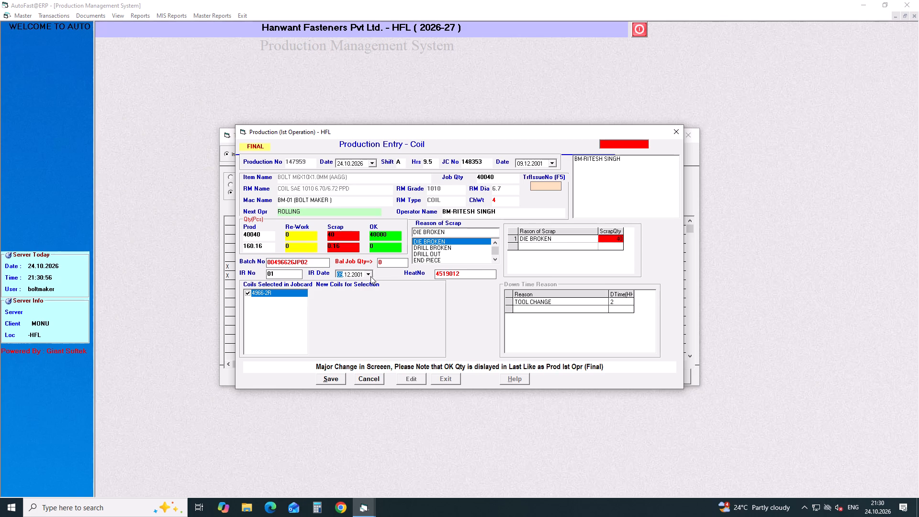
{"action": "left_click", "coordinate": [370, 276]}
{"action": "left_click", "coordinate": [386, 346]}
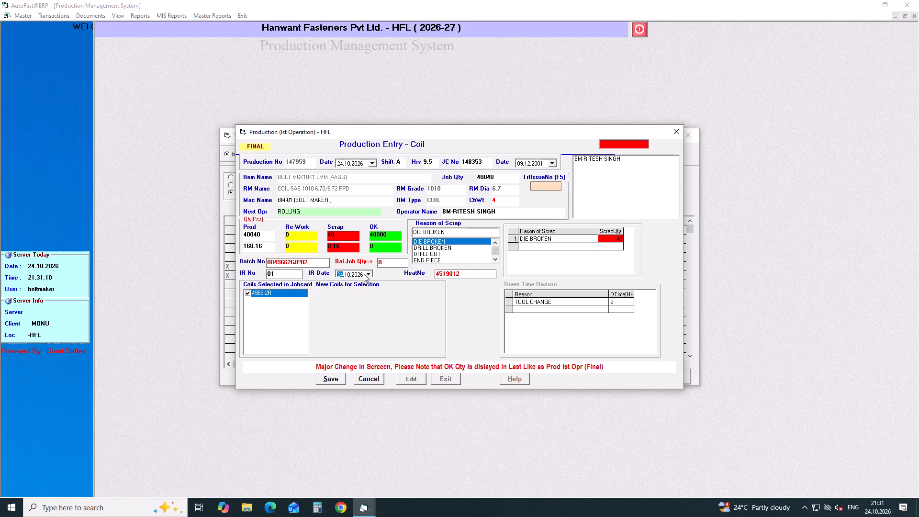
{"action": "left_click", "coordinate": [329, 380]}
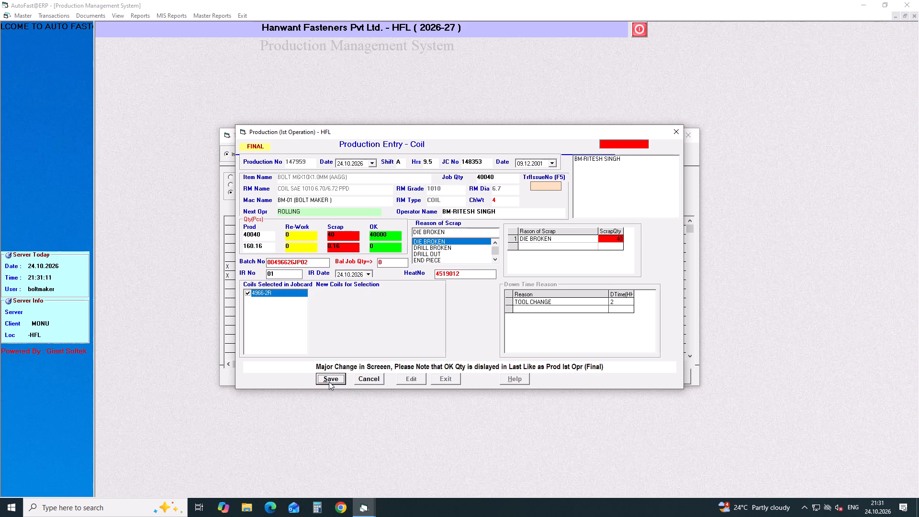
{"action": "left_click", "coordinate": [445, 378]}
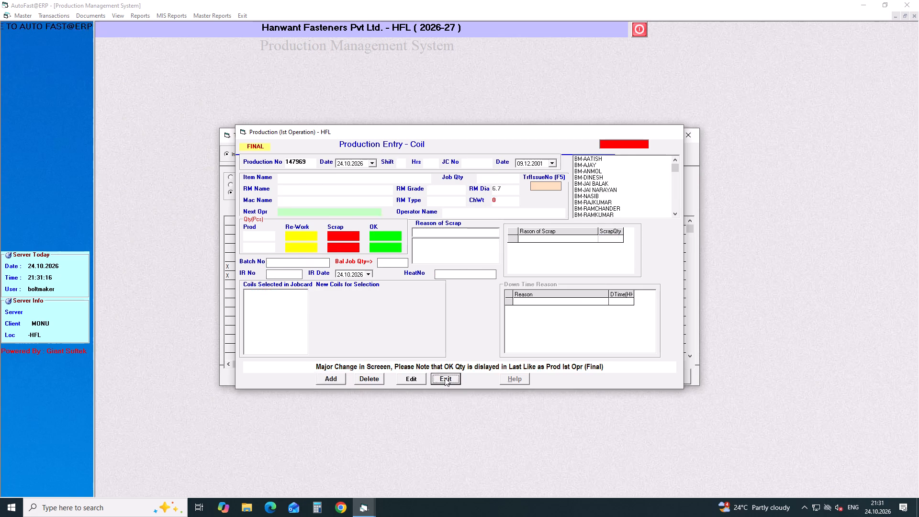
Open the pending SCREW MUFFLER PROTECTOR-M6 X 12 production entry 147960 and load it for editing in the final production form.
{"action": "left_click", "coordinate": [249, 284]}
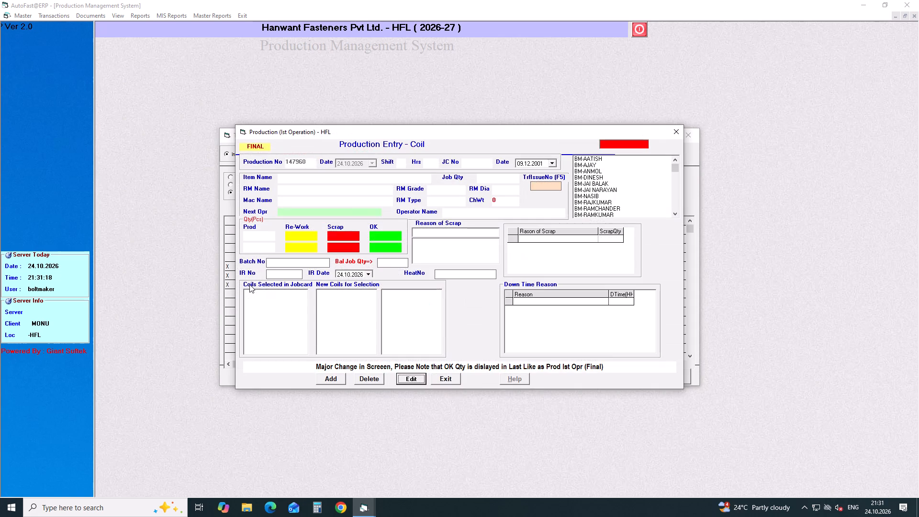
{"action": "key", "text": "Return"}
{"action": "key", "text": "Return"}
{"action": "left_click", "coordinate": [412, 381]}
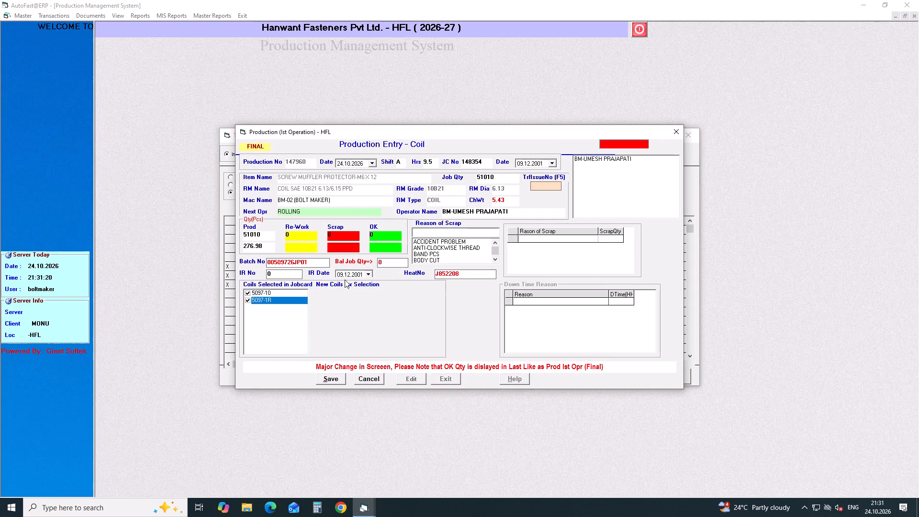
{"action": "key", "text": "Return"}
Set the re-work quantity to 0 and the scrap quantity to 10 pieces for job card 148354.
{"action": "left_click_drag", "start_coordinate": [305, 232], "coordinate": [233, 233]}
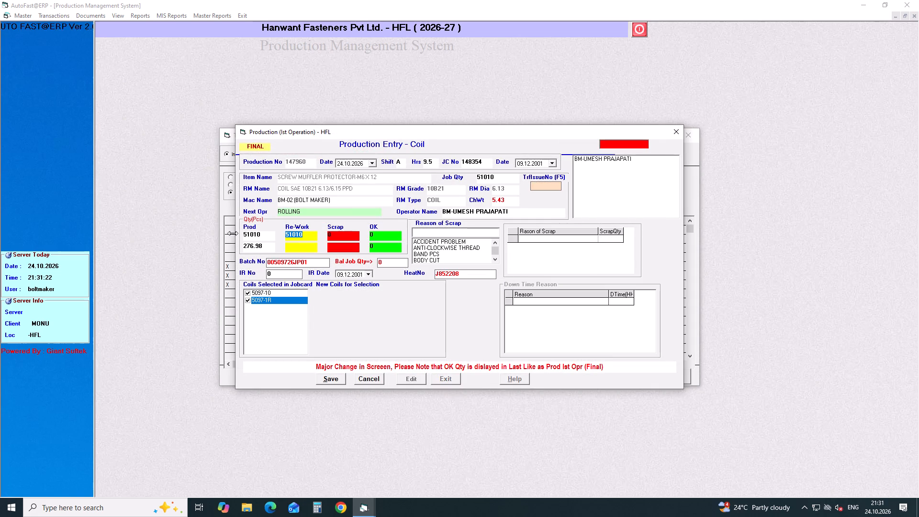
{"action": "key", "text": "0"}
{"action": "key", "text": "Return"}
{"action": "key", "text": "1"}
{"action": "key", "text": "Return"}
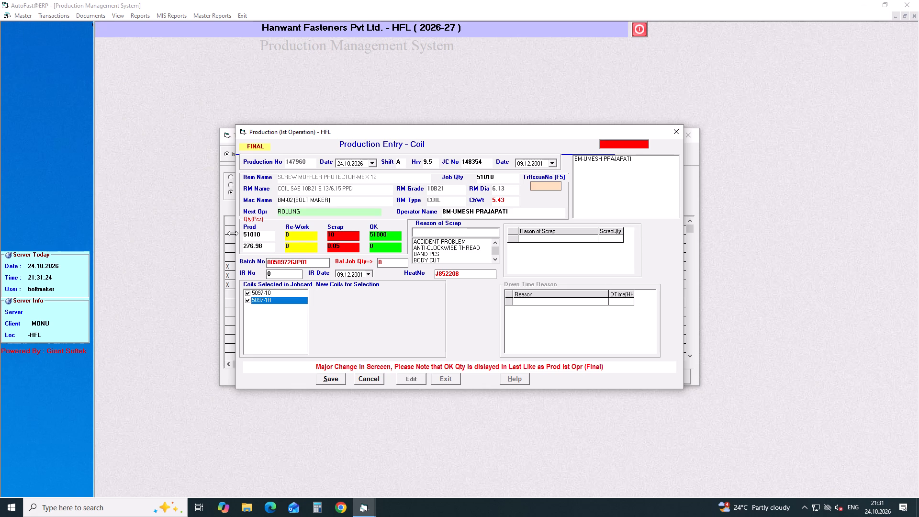
Add CUTT OFF as the reason of scrap with a scrap quantity of 10 for job card 148354.
{"action": "type", "text": "CU"}
{"action": "key", "text": "Down"}
{"action": "key", "text": "Return"}
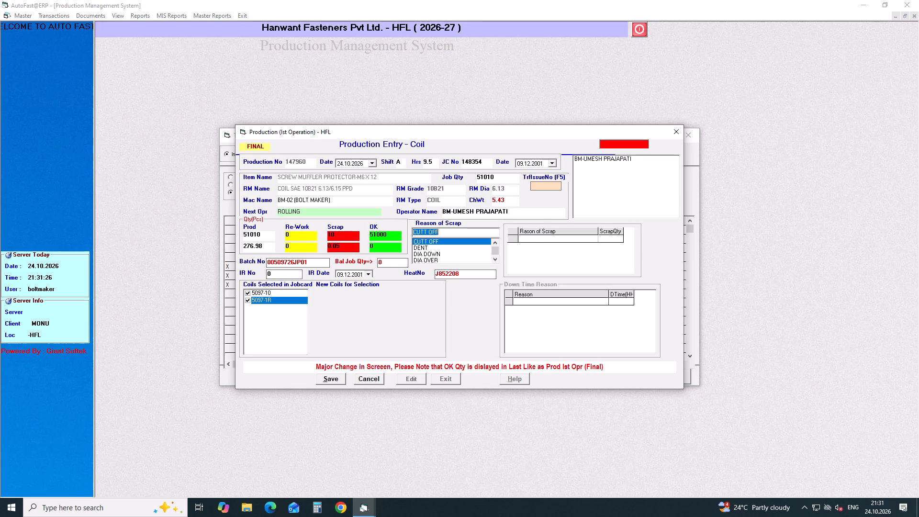
{"action": "type", "text": "10"}
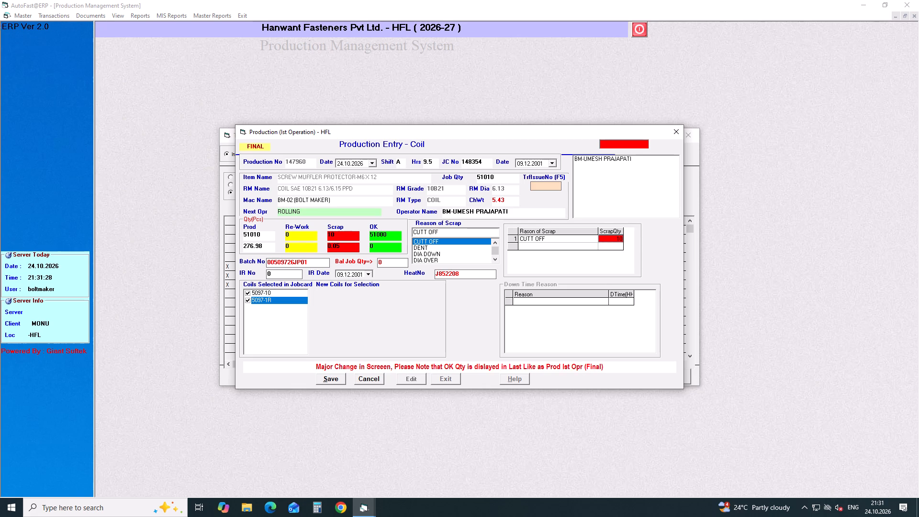
Set IR number 01 and IR date 24.10.2026 for job card 148354, save the entry and close the production form.
{"action": "left_click", "coordinate": [276, 276]}
{"action": "key", "text": "1"}
{"action": "key", "text": "Return"}
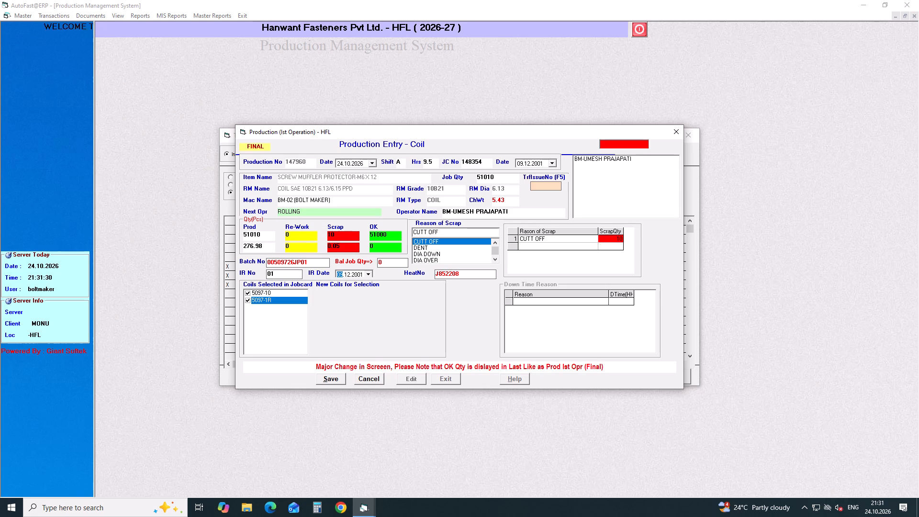
{"action": "left_click", "coordinate": [369, 273]}
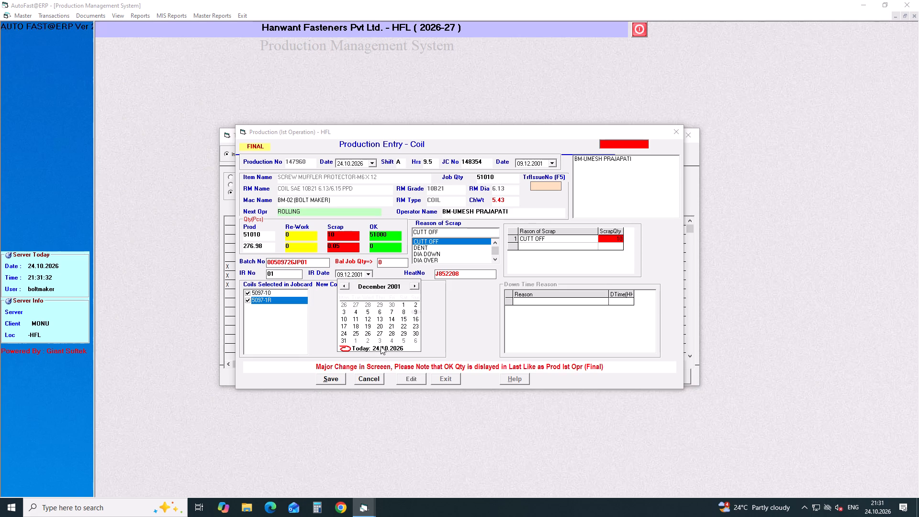
{"action": "left_click", "coordinate": [381, 347]}
{"action": "left_click", "coordinate": [336, 378]}
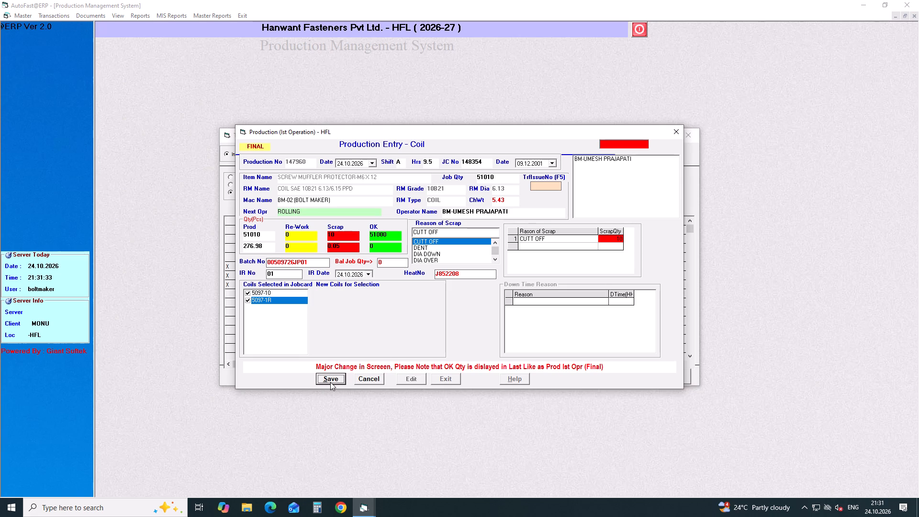
{"action": "left_click", "coordinate": [449, 378]}
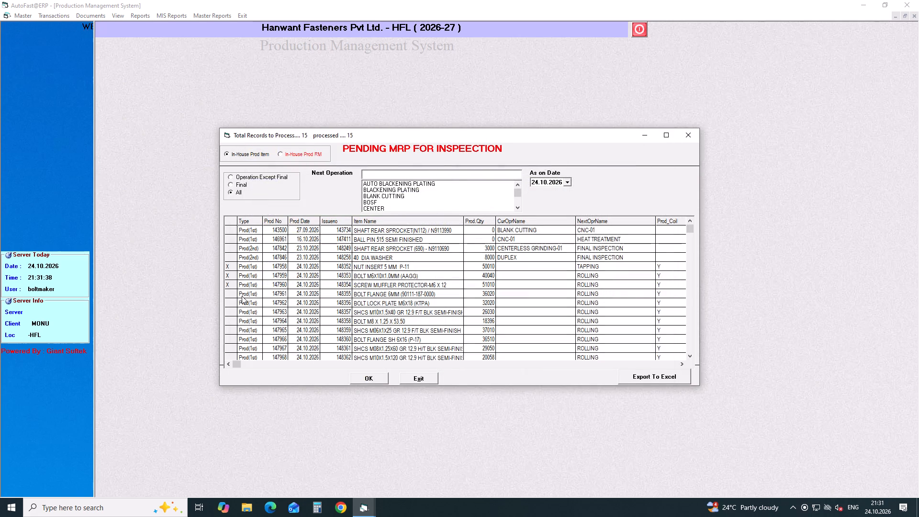
{"action": "left_click", "coordinate": [243, 294]}
{"action": "key", "text": "Return"}
{"action": "key", "text": "Return"}
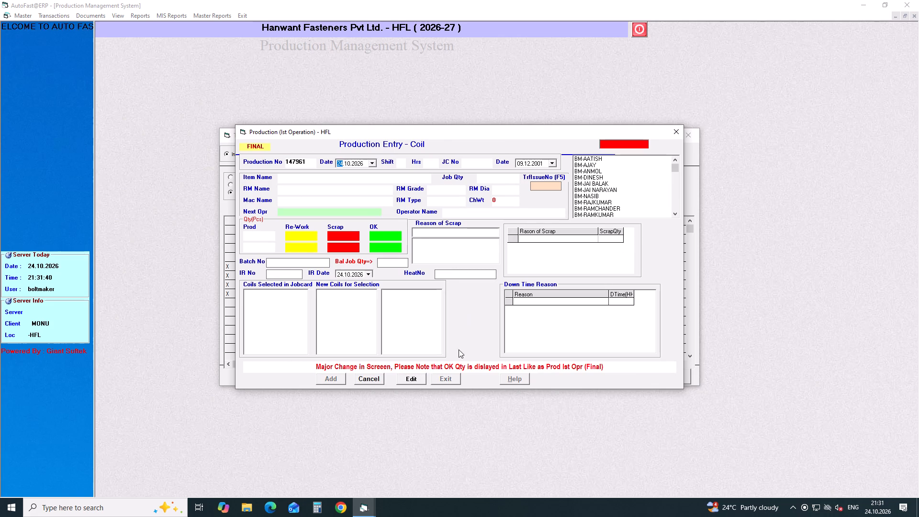
{"action": "left_click", "coordinate": [412, 380]}
{"action": "key", "text": "Return"}
Set the re-work quantity to 0 and the scrap quantity to 20 pieces for job card 148355.
{"action": "left_click_drag", "start_coordinate": [306, 235], "coordinate": [305, 235]}
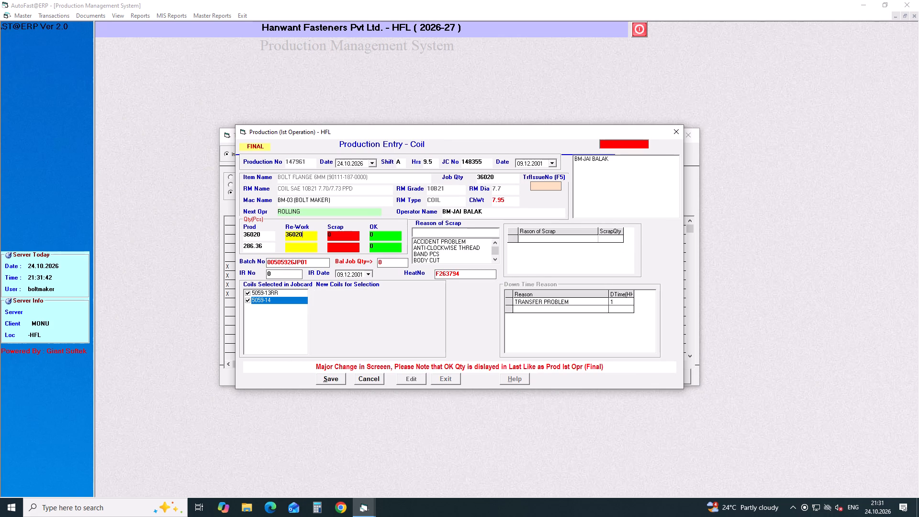
{"action": "left_click_drag", "start_coordinate": [305, 235], "coordinate": [265, 238]}
{"action": "key", "text": "0"}
{"action": "key", "text": "Return"}
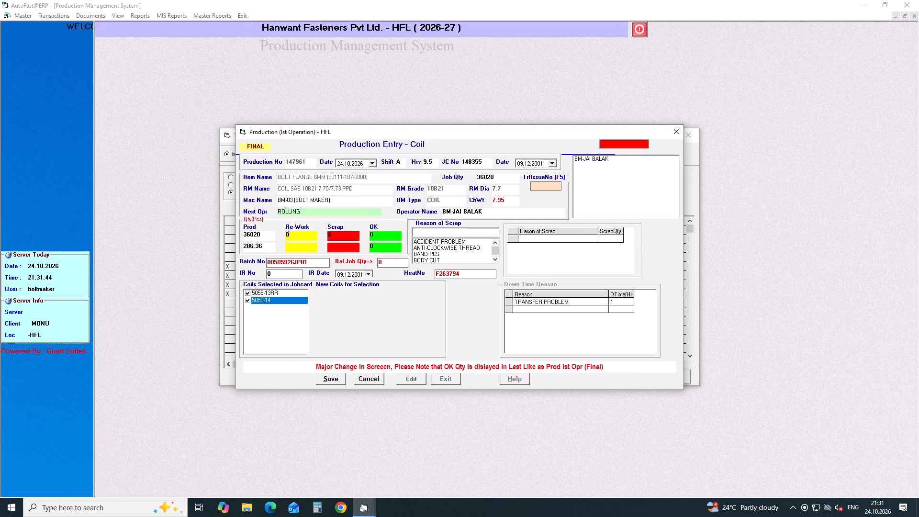
{"action": "key", "text": "3"}
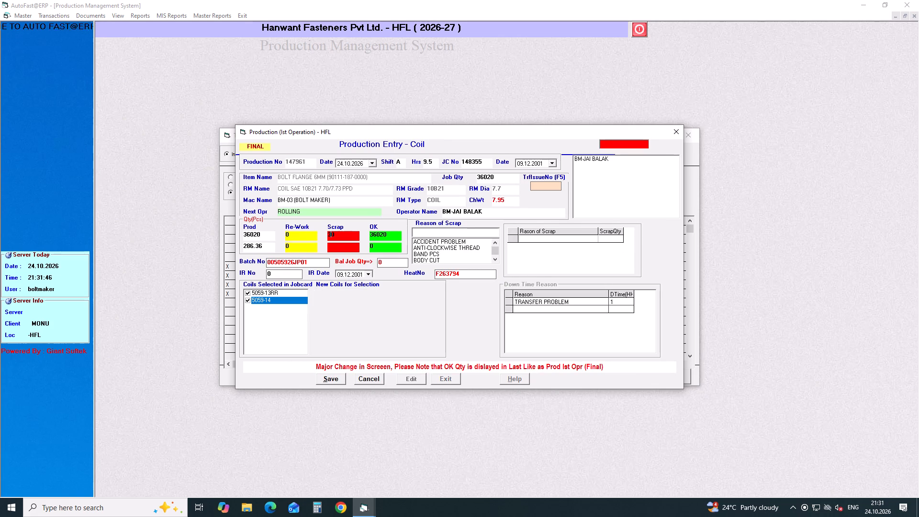
{"action": "key", "text": "Return"}
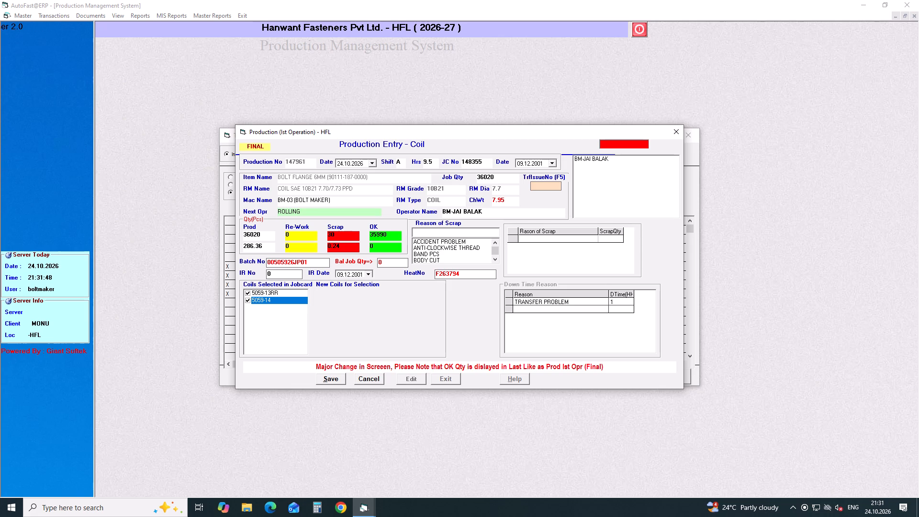
{"action": "left_click", "coordinate": [331, 237]}
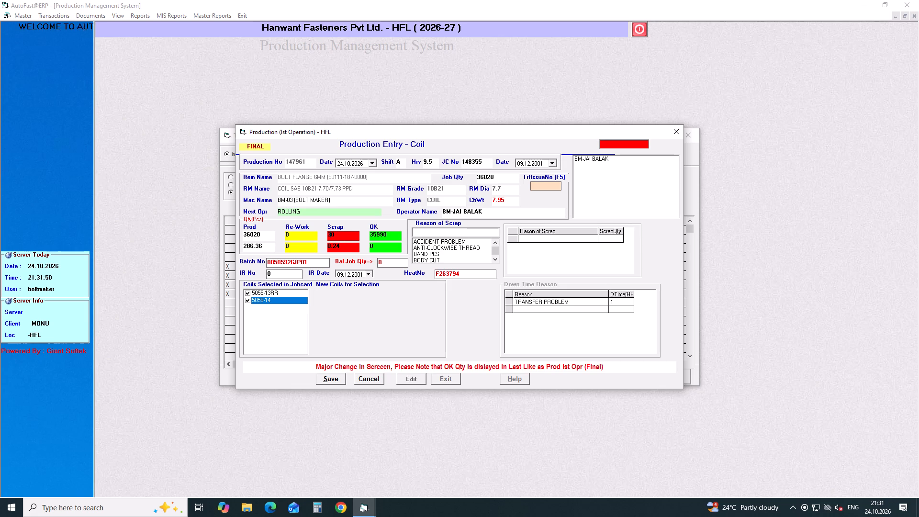
{"action": "key", "text": "BackSpace"}
{"action": "key", "text": "2"}
{"action": "key", "text": "Return"}
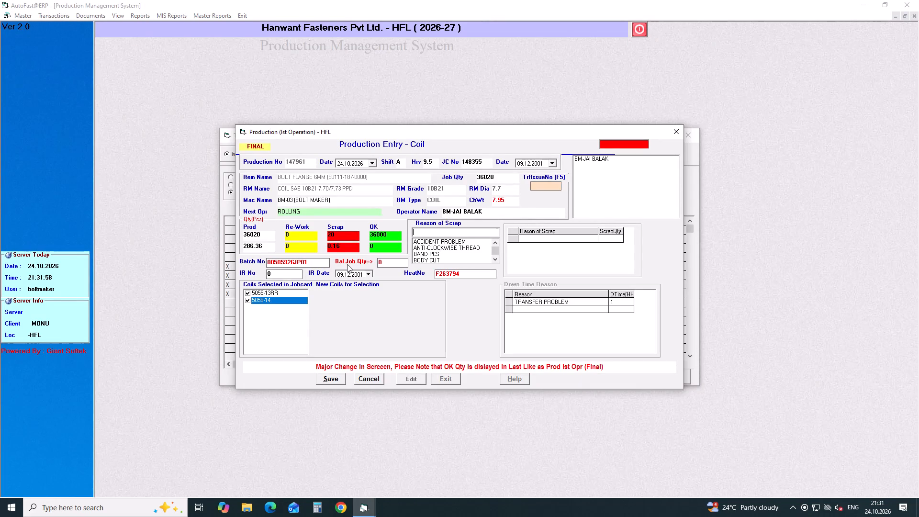
Add CUTT OFF as the reason of scrap with a scrap quantity of 20 for job card 148355.
{"action": "type", "text": "CU"}
{"action": "key", "text": "Down"}
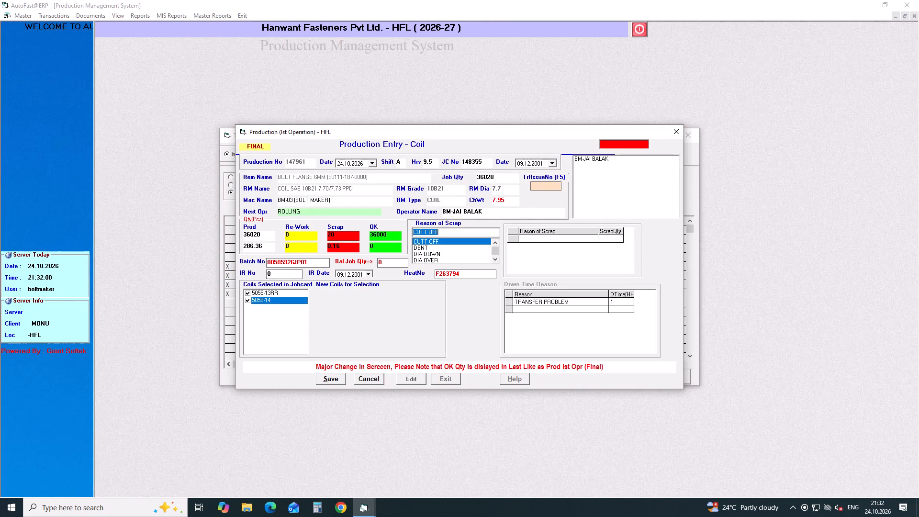
{"action": "key", "text": "Return"}
{"action": "type", "text": "20"}
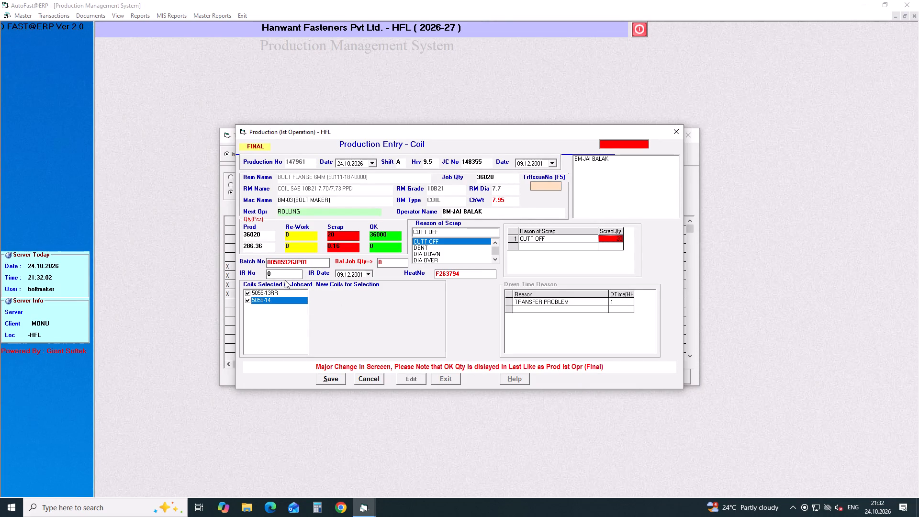
Set IR number 01 and IR date 24.10.2026 for job card 148355, save the entry and close the production form.
{"action": "left_click", "coordinate": [275, 277]}
{"action": "key", "text": "1"}
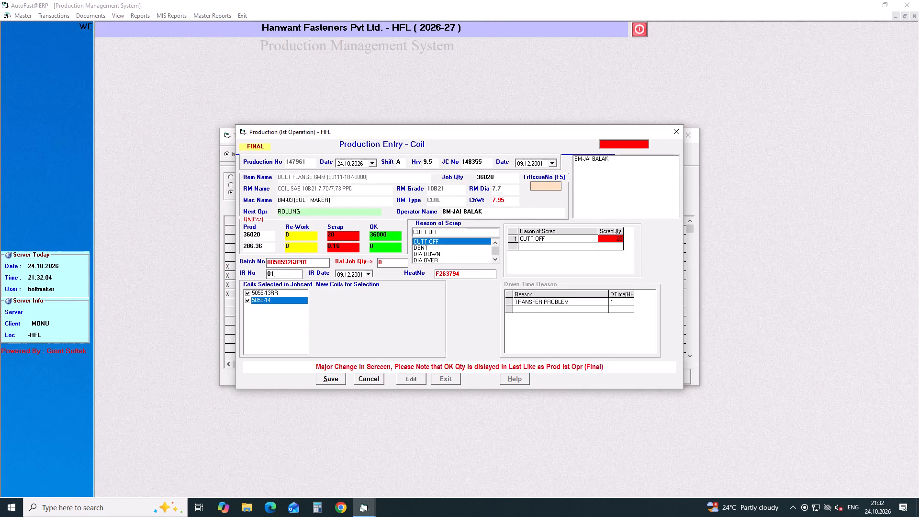
{"action": "key", "text": "Return"}
{"action": "left_click", "coordinate": [371, 273]}
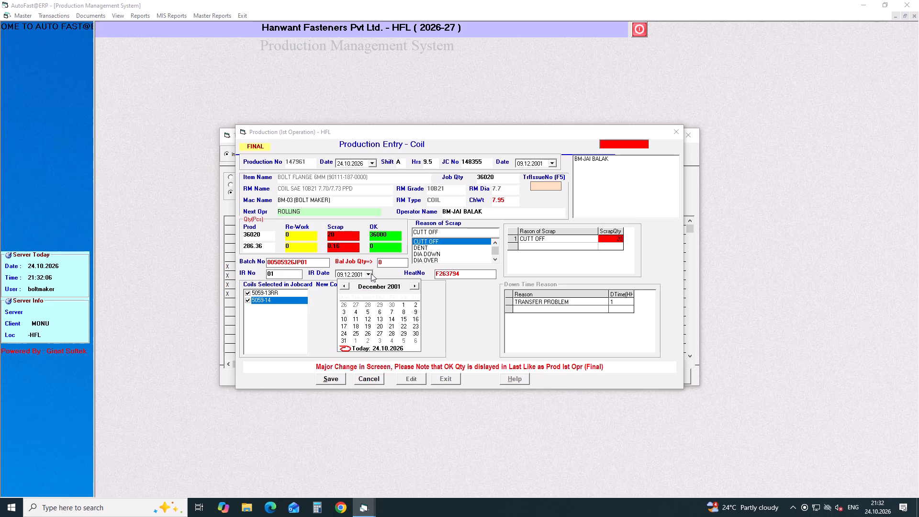
{"action": "left_click", "coordinate": [391, 348]}
{"action": "left_click", "coordinate": [339, 378]}
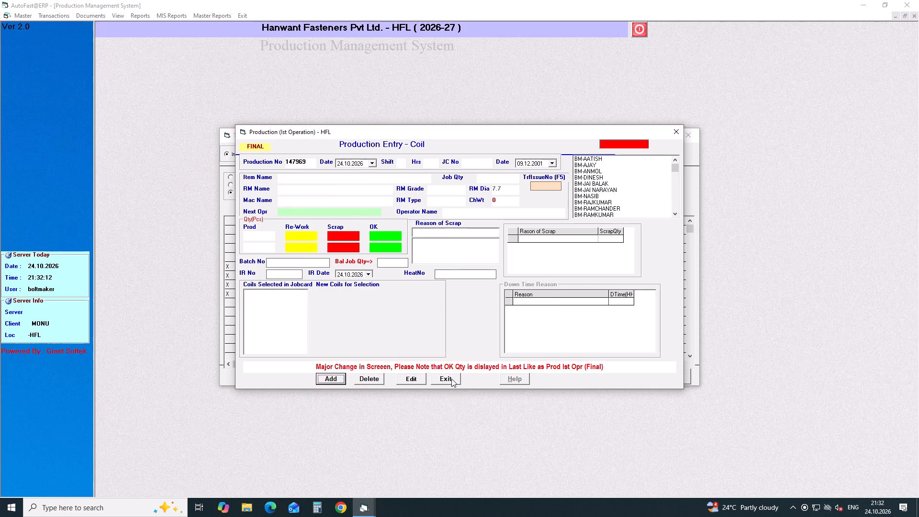
{"action": "left_click", "coordinate": [451, 379]}
Open the pending BOLT LOCK PLATE M6X18 (KTPA) production entry 147962 and load it for editing in the final production form.
{"action": "left_click", "coordinate": [244, 303]}
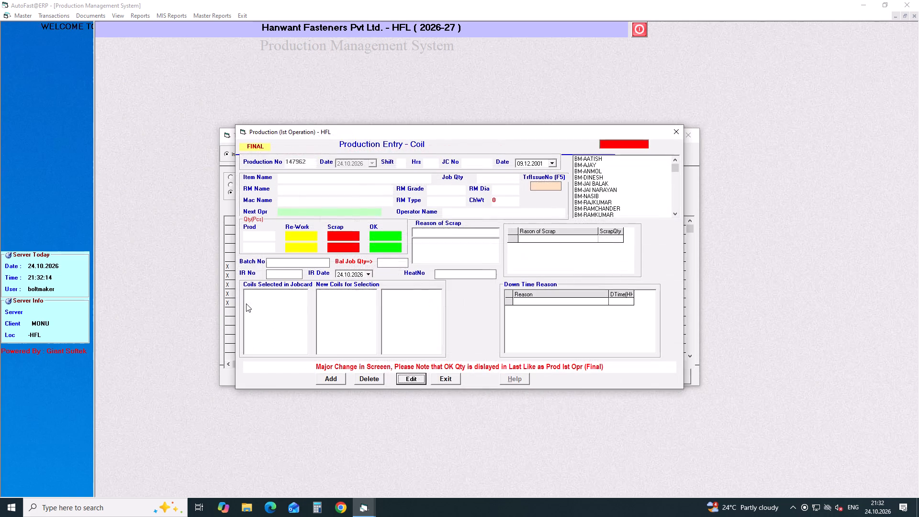
{"action": "key", "text": "Return"}
{"action": "key", "text": "Return"}
{"action": "left_click", "coordinate": [414, 379]}
{"action": "key", "text": "Return"}
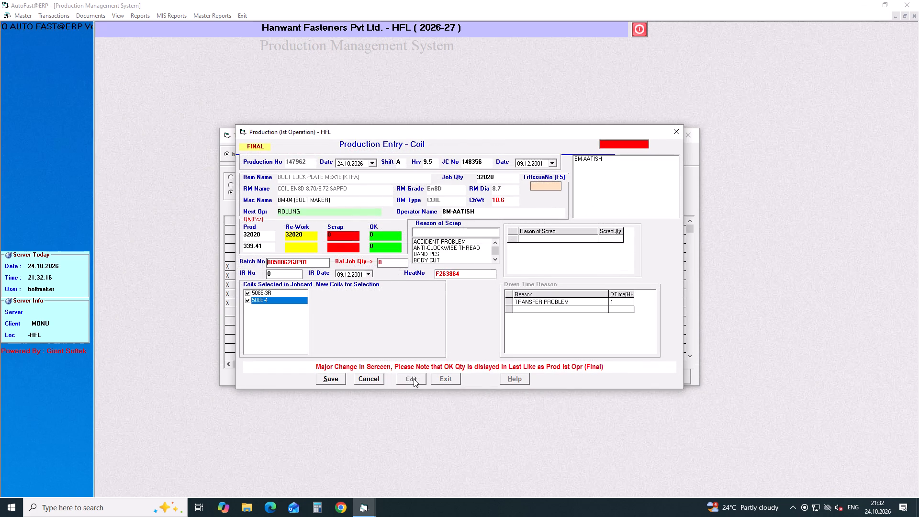
Set the re-work quantity to 0 and the scrap quantity to 20 pieces for job card 148356.
{"action": "left_click_drag", "start_coordinate": [307, 236], "coordinate": [249, 241]}
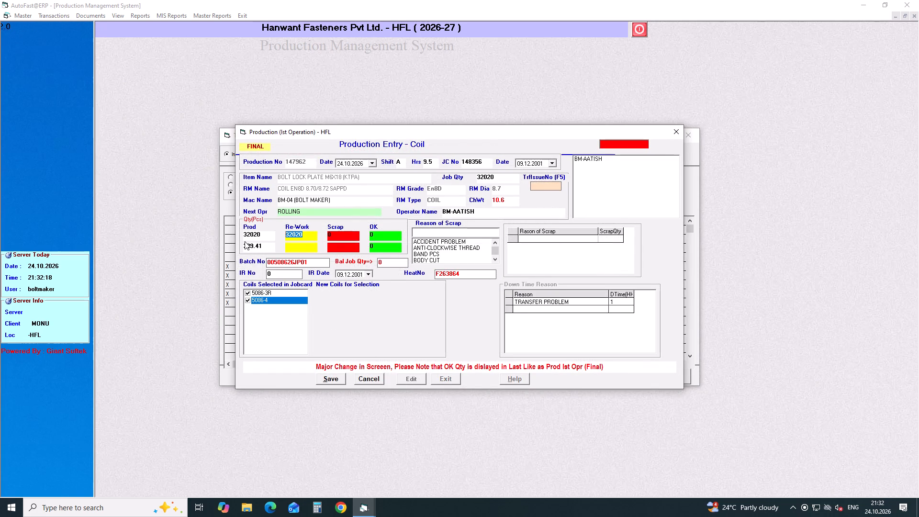
{"action": "key", "text": "0"}
{"action": "key", "text": "Return"}
{"action": "key", "text": "2"}
{"action": "key", "text": "Return"}
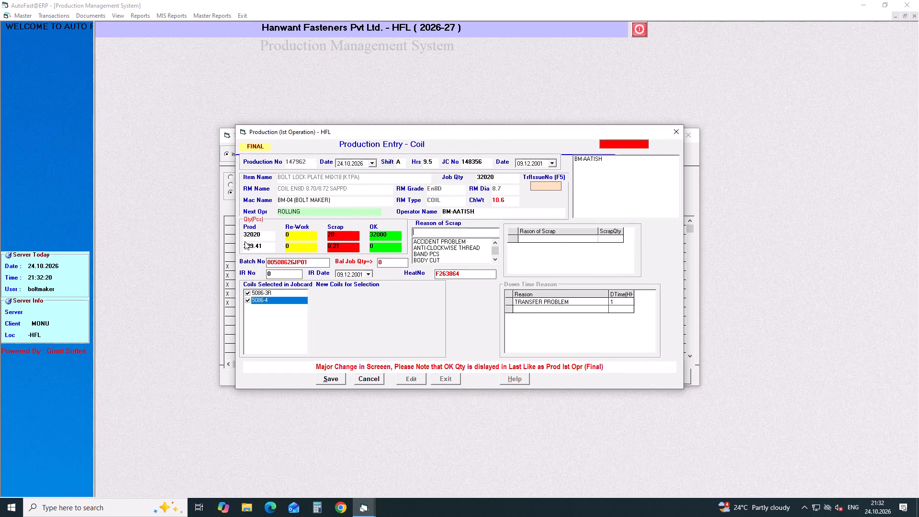
Add CUTT OFF as the reason of scrap with a scrap quantity of 20 for job card 148356.
{"action": "type", "text": "CU"}
{"action": "key", "text": "Down"}
{"action": "key", "text": "Return"}
{"action": "type", "text": "20"}
Set IR number 01 and IR date 24.10.2026 for job card 148356, save the entry and close the production form.
{"action": "left_click", "coordinate": [279, 278]}
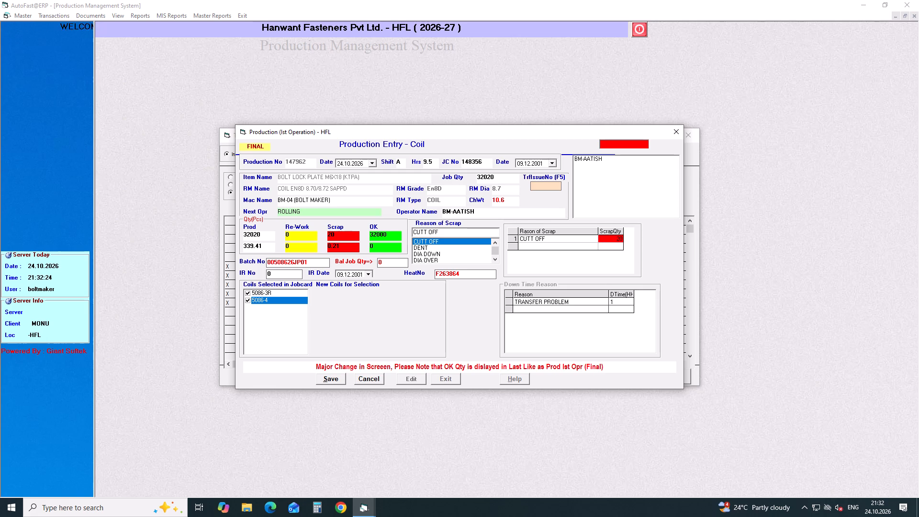
{"action": "key", "text": "1"}
{"action": "key", "text": "Return"}
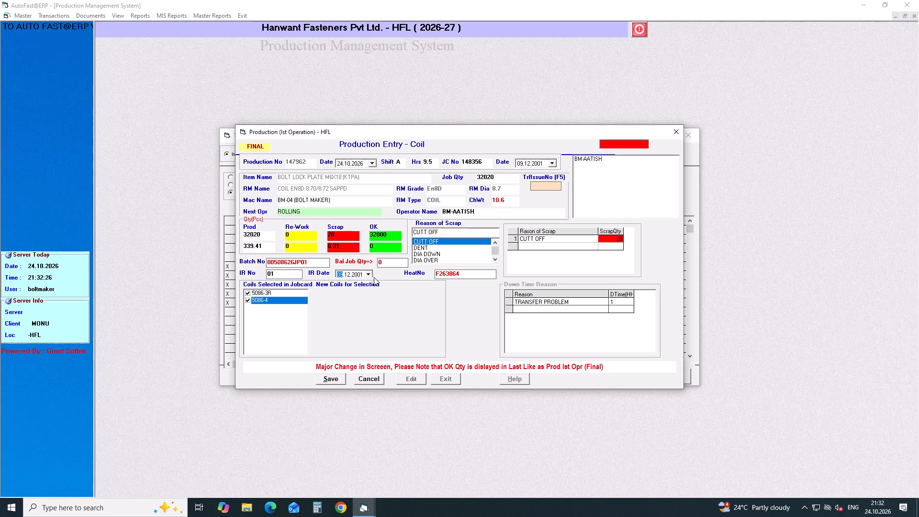
{"action": "left_click", "coordinate": [369, 273]}
{"action": "left_click", "coordinate": [390, 349]}
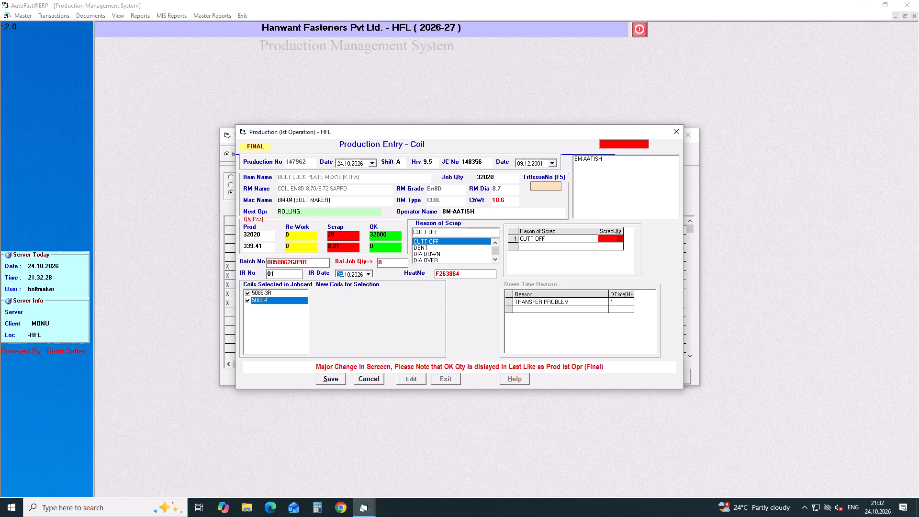
{"action": "left_click", "coordinate": [336, 381]}
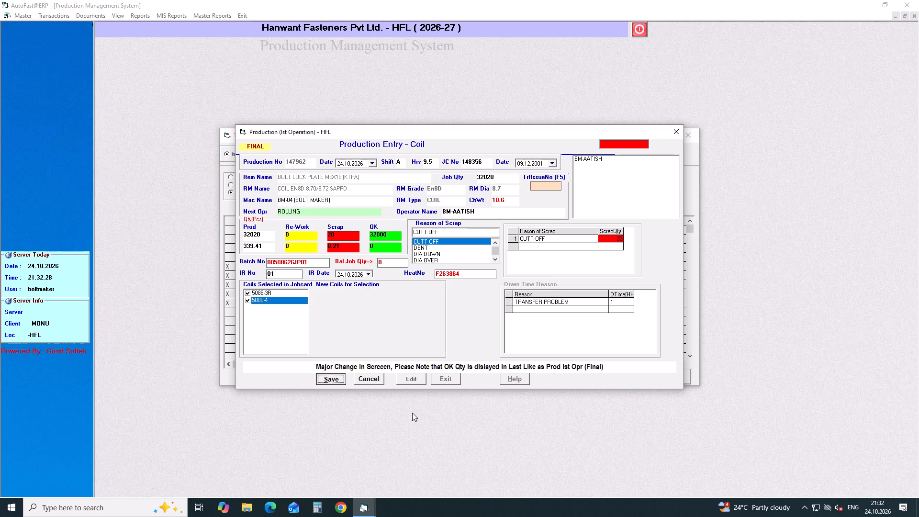
{"action": "left_click", "coordinate": [448, 379]}
Open the pending SHCS M10X1.5X40 GR 12.9 production entry 147963 and load it for editing in the final production form.
{"action": "left_click", "coordinate": [250, 310]}
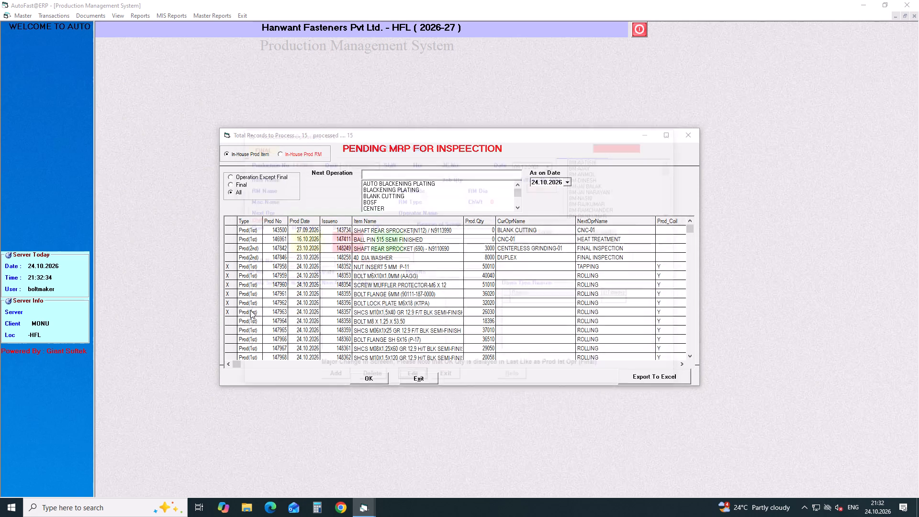
{"action": "key", "text": "Return"}
{"action": "key", "text": "Return"}
{"action": "key", "text": "Return"}
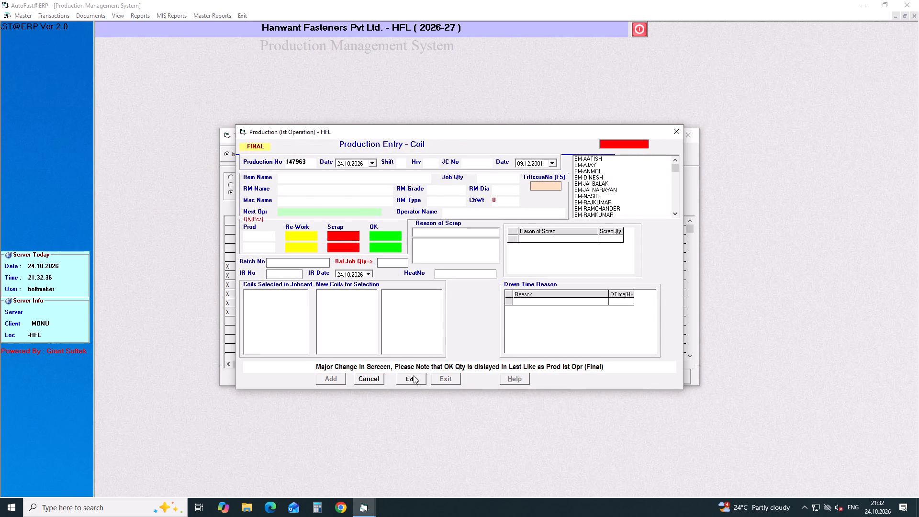
{"action": "left_click", "coordinate": [414, 375]}
{"action": "key", "text": "Return"}
Set the re-work quantity to 0 and the scrap quantity to 30 pieces for job card 148357.
{"action": "left_click_drag", "start_coordinate": [303, 237], "coordinate": [263, 238]}
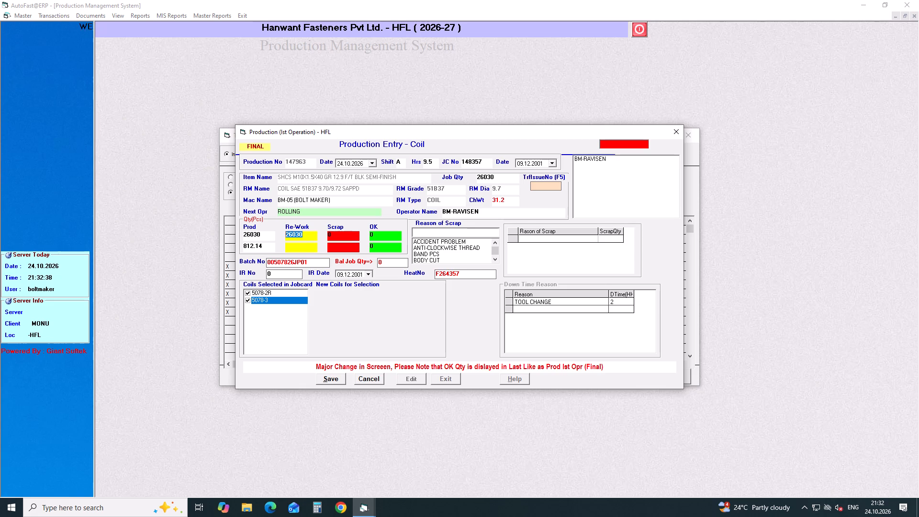
{"action": "left_click_drag", "start_coordinate": [263, 238], "coordinate": [260, 238]}
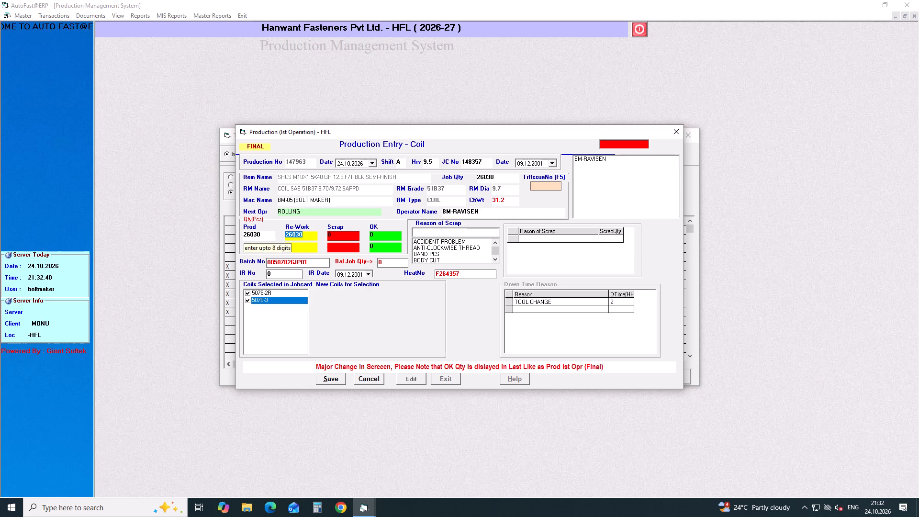
{"action": "key", "text": "0"}
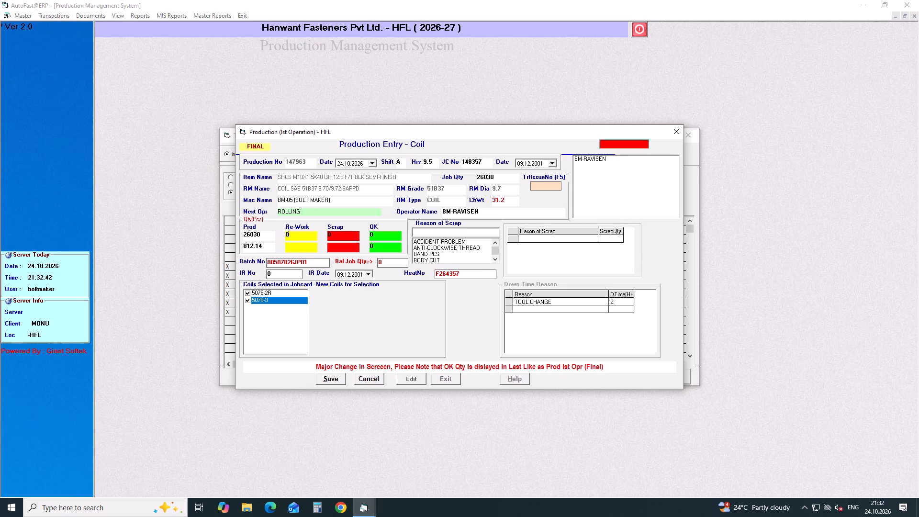
{"action": "key", "text": "Return"}
{"action": "key", "text": "3"}
{"action": "key", "text": "Return"}
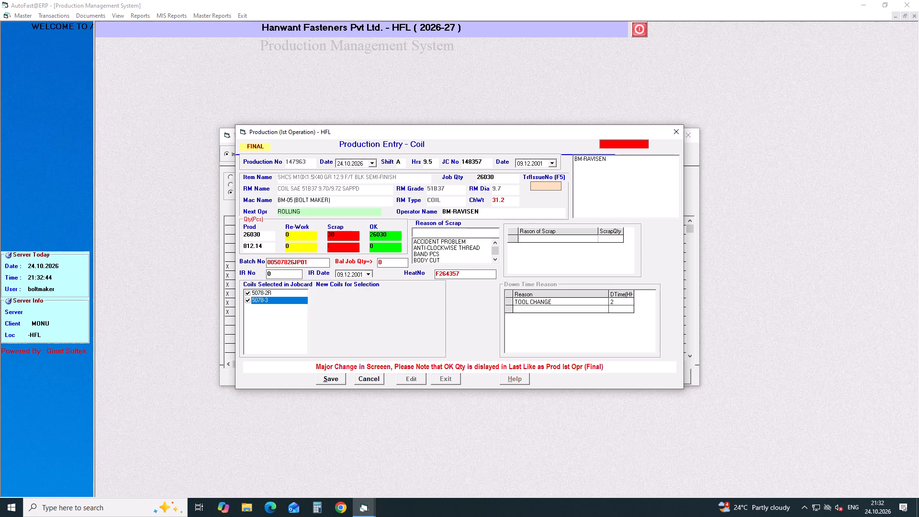
Add PIECE DROP as the reason of scrap with a scrap quantity of 30 for job card 148357.
{"action": "type", "text": "PI"}
{"action": "key", "text": "Down"}
{"action": "key", "text": "Return"}
{"action": "type", "text": "30"}
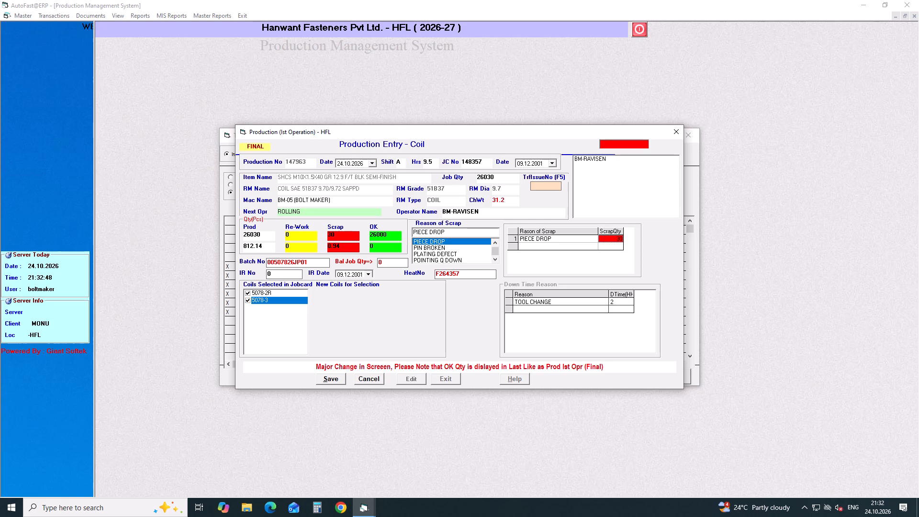
Set IR number 01 and IR date 24.10.2026 for job card 148357, save the entry and close the production form.
{"action": "left_click", "coordinate": [280, 275]}
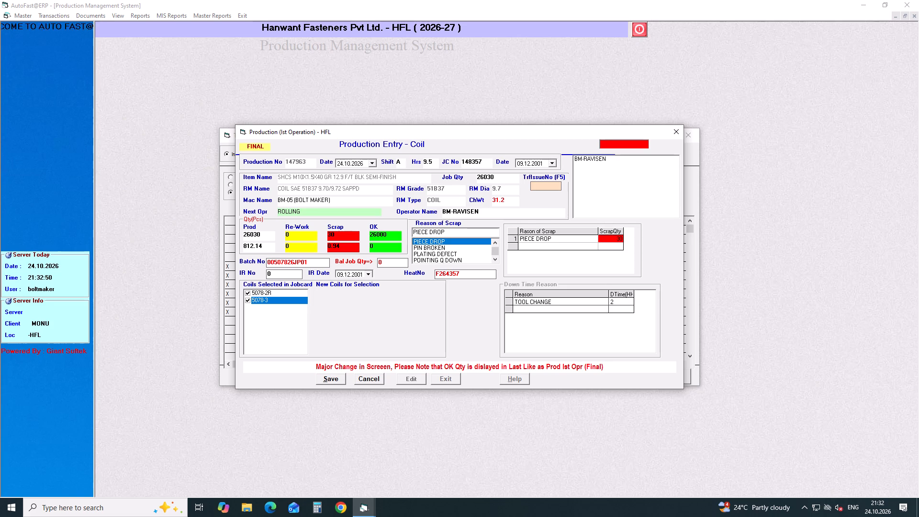
{"action": "key", "text": "1"}
{"action": "key", "text": "Return"}
{"action": "left_click", "coordinate": [367, 273]}
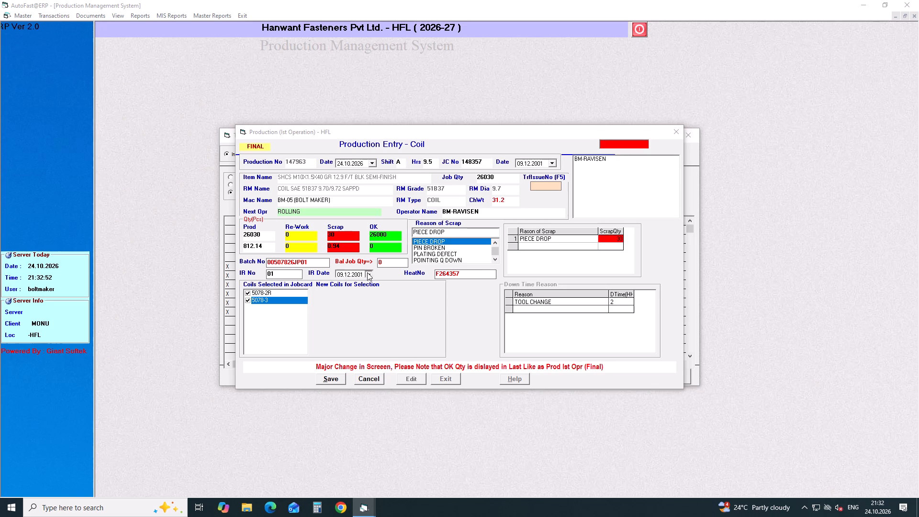
{"action": "left_click", "coordinate": [392, 345]}
{"action": "left_click", "coordinate": [327, 375]}
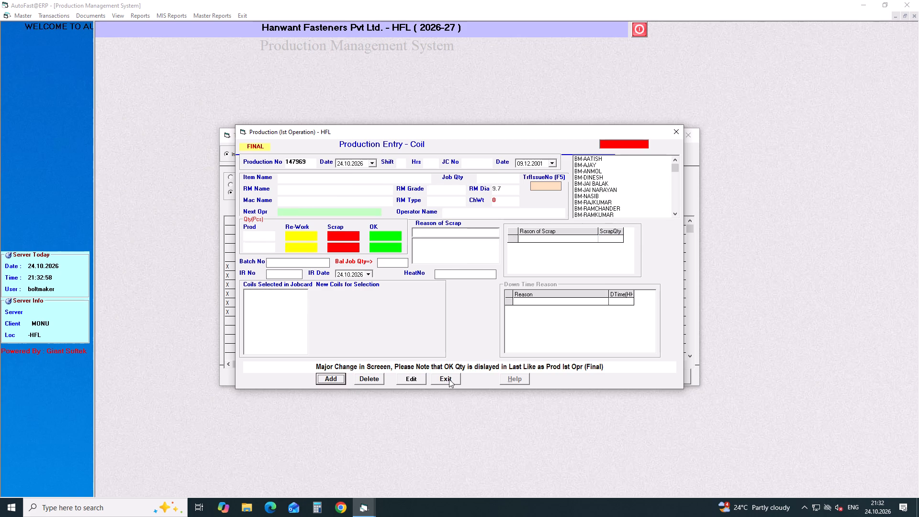
{"action": "left_click", "coordinate": [449, 379]}
Open the pending BOLT M8 X 1.25 X 53.50 production entry 147964 and load it for editing in the final production form.
{"action": "left_click", "coordinate": [248, 322]}
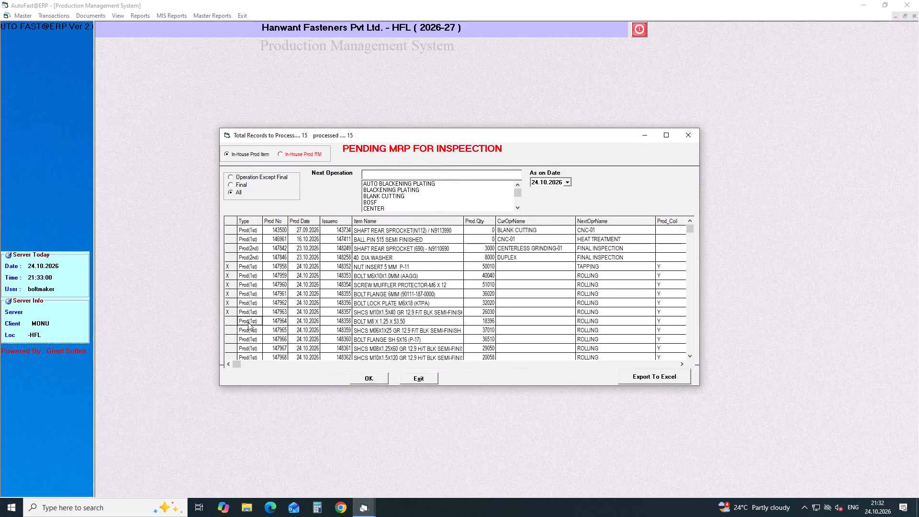
{"action": "key", "text": "Return"}
{"action": "key", "text": "Return"}
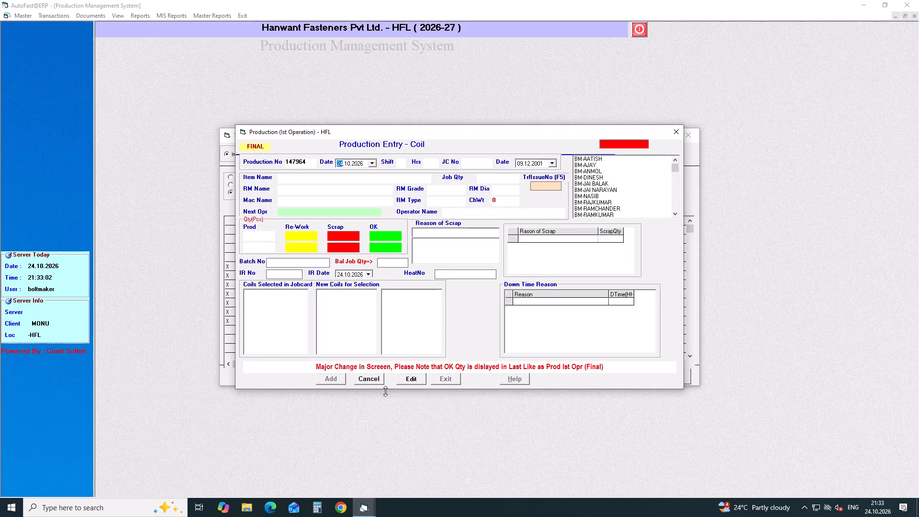
{"action": "left_click", "coordinate": [405, 380]}
{"action": "key", "text": "Return"}
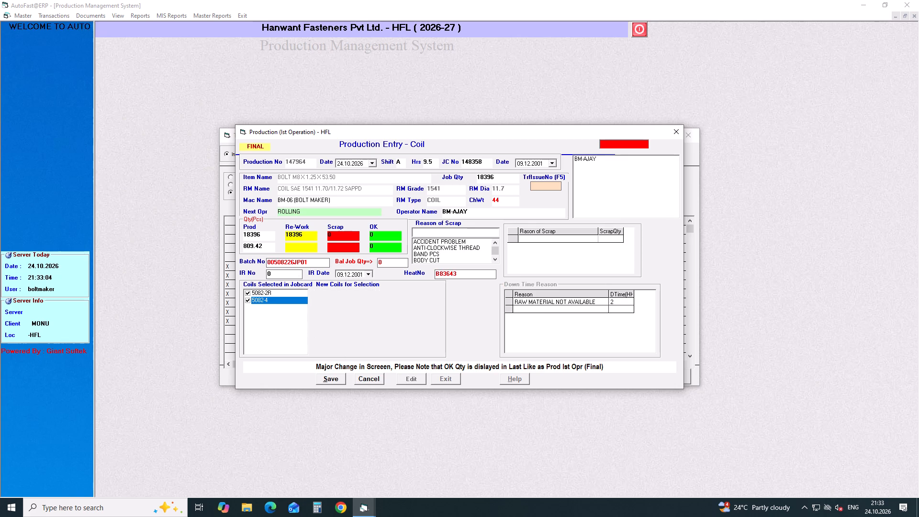
Set the re-work quantity to 0 and the scrap quantity to 6 pieces for job card 148358.
{"action": "left_click_drag", "start_coordinate": [293, 233], "coordinate": [259, 229]}
{"action": "left_click_drag", "start_coordinate": [307, 236], "coordinate": [262, 231]}
{"action": "key", "text": "0"}
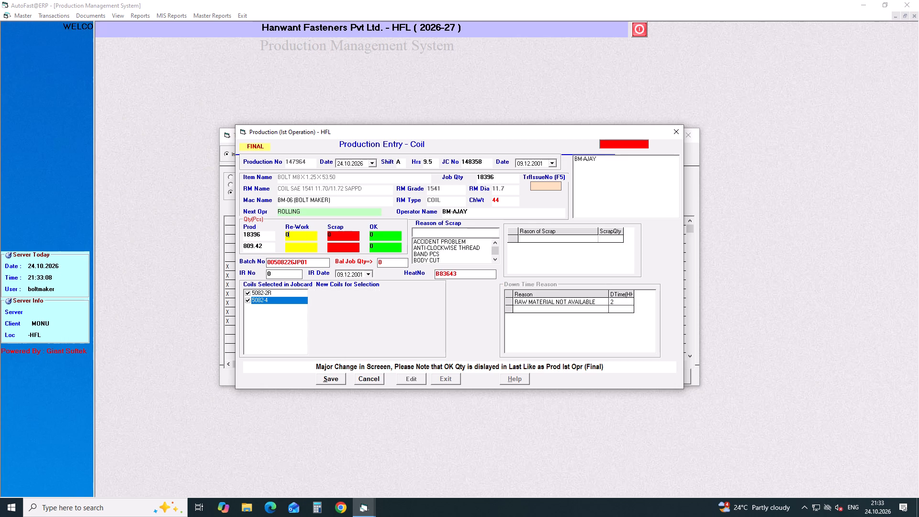
{"action": "key", "text": "Return"}
{"action": "key", "text": "Delete"}
{"action": "key", "text": "6"}
{"action": "key", "text": "Return"}
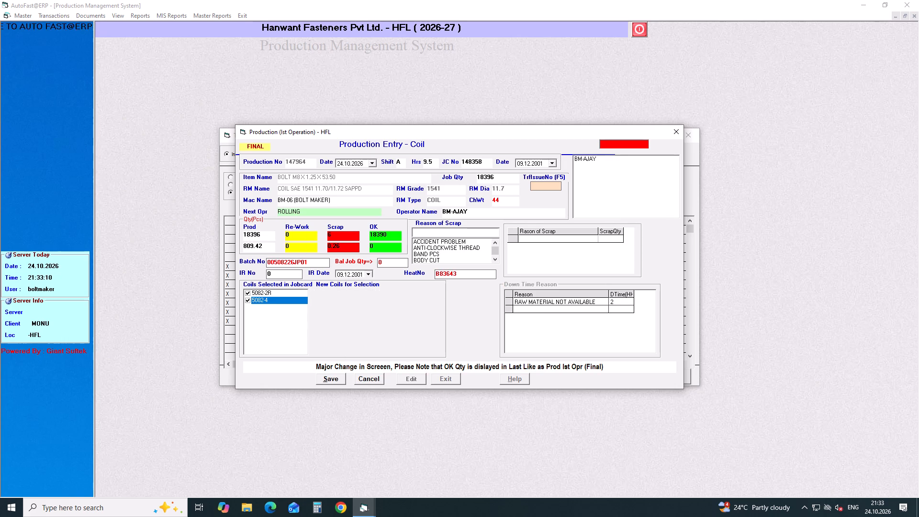
Add CUTT OFF as the reason of scrap with a scrap quantity of 6 for job card 148358.
{"action": "type", "text": "CU"}
{"action": "key", "text": "Down"}
{"action": "key", "text": "Return"}
{"action": "key", "text": "6"}
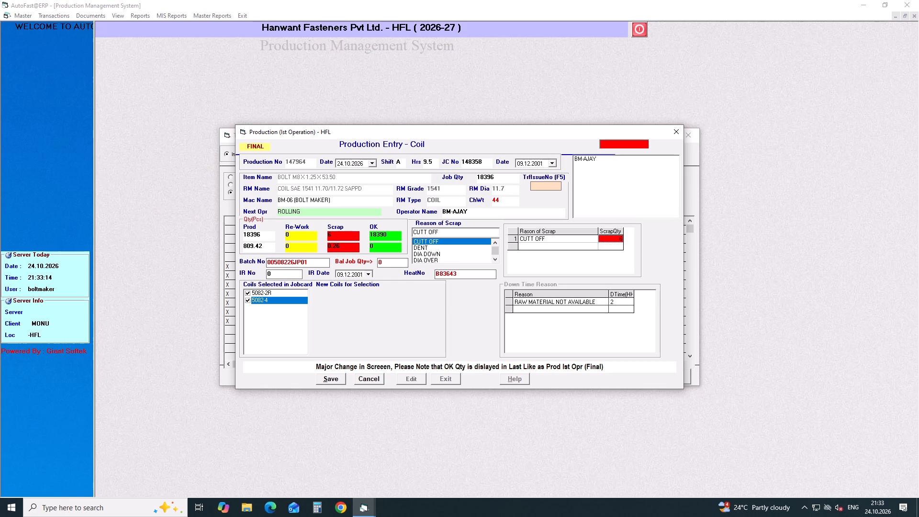
Set IR number 01 and IR date 24.10.2026 for job card 148358, save the entry and close the production form.
{"action": "left_click", "coordinate": [273, 275]}
{"action": "key", "text": "1"}
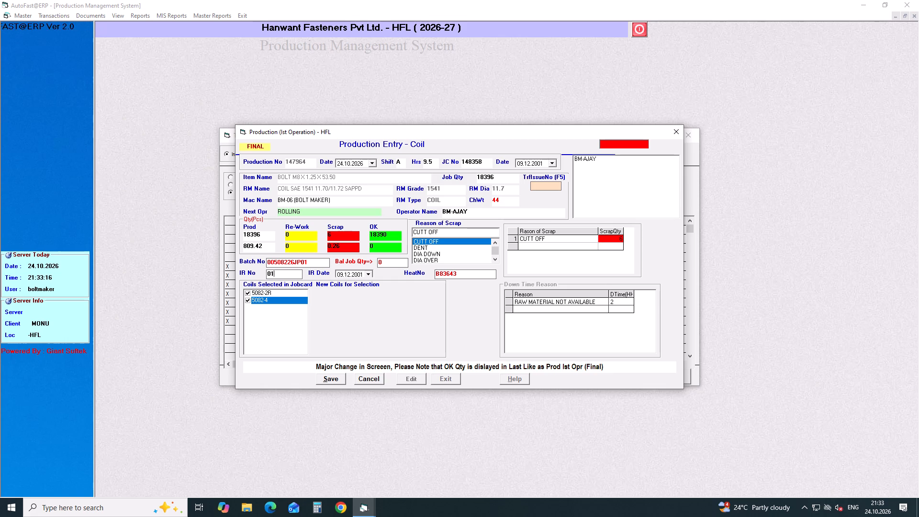
{"action": "left_click", "coordinate": [369, 273]}
{"action": "left_click", "coordinate": [385, 348]}
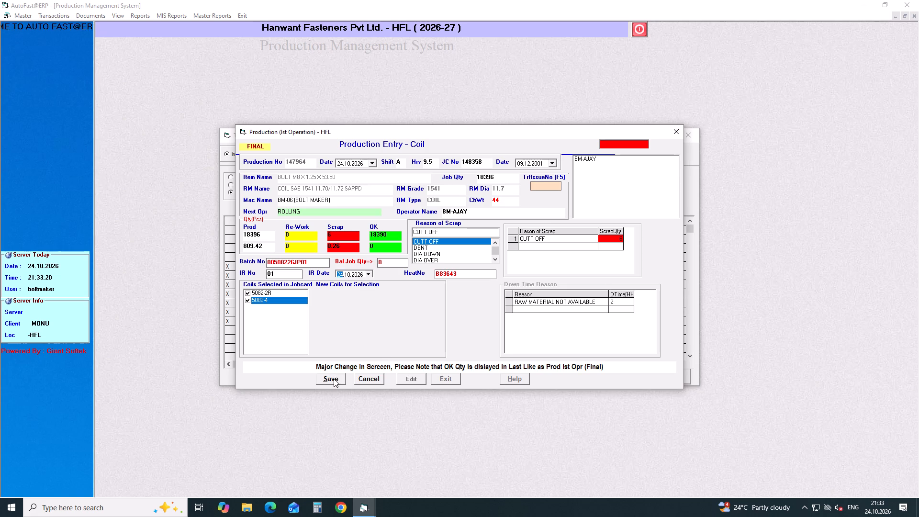
{"action": "left_click", "coordinate": [334, 379]}
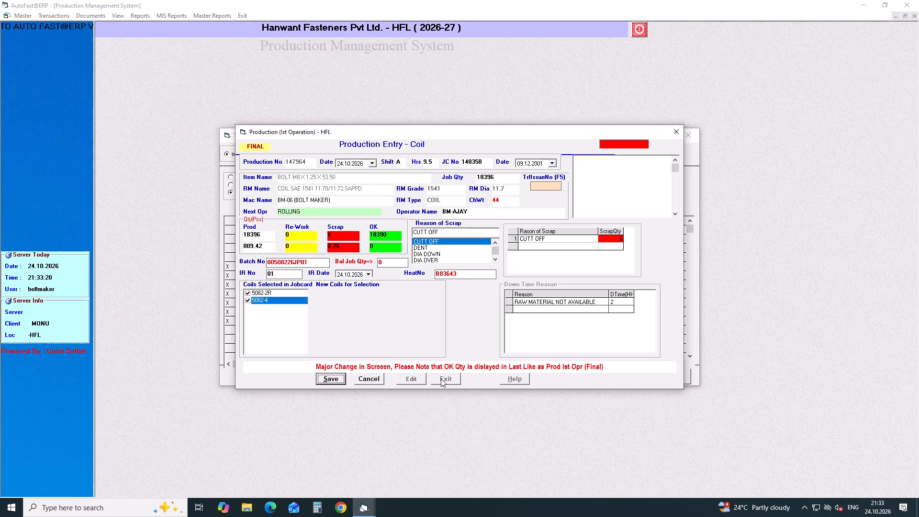
{"action": "left_click", "coordinate": [441, 378]}
Open the pending SHCS M06X1X25 GR 12.9 production entry 147965 and load it for editing in the final production form.
{"action": "left_click", "coordinate": [247, 329]}
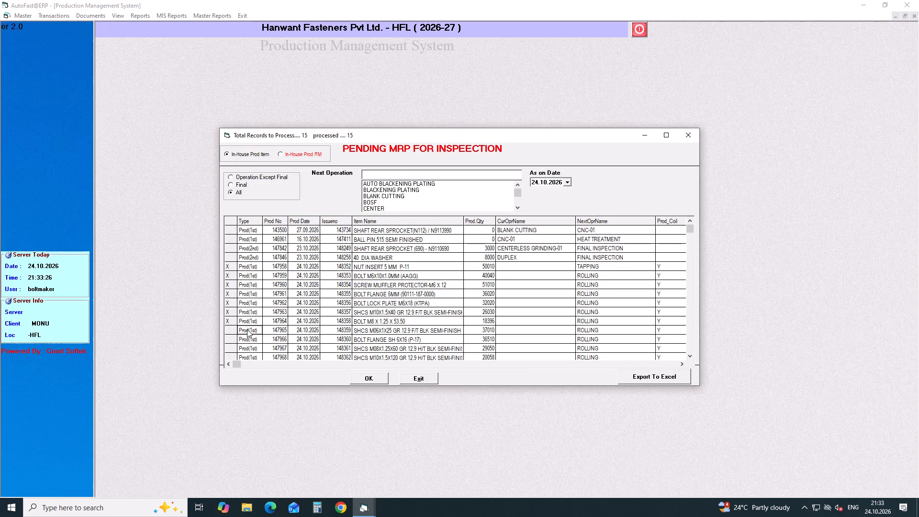
{"action": "key", "text": "Return"}
{"action": "key", "text": "Return"}
{"action": "left_click", "coordinate": [419, 377]}
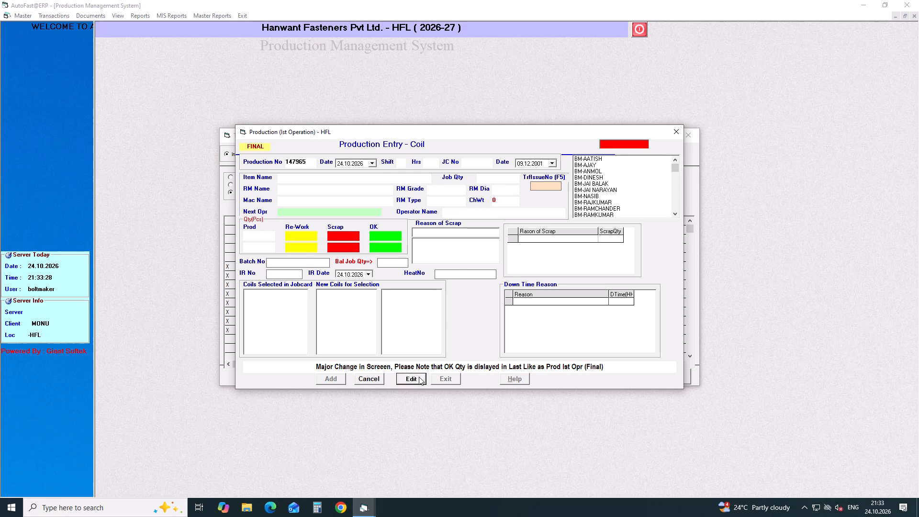
{"action": "key", "text": "Return"}
Set the re-work quantity to 0 and the scrap quantity to 10 pieces for job card 148359.
{"action": "left_click_drag", "start_coordinate": [304, 235], "coordinate": [239, 238]}
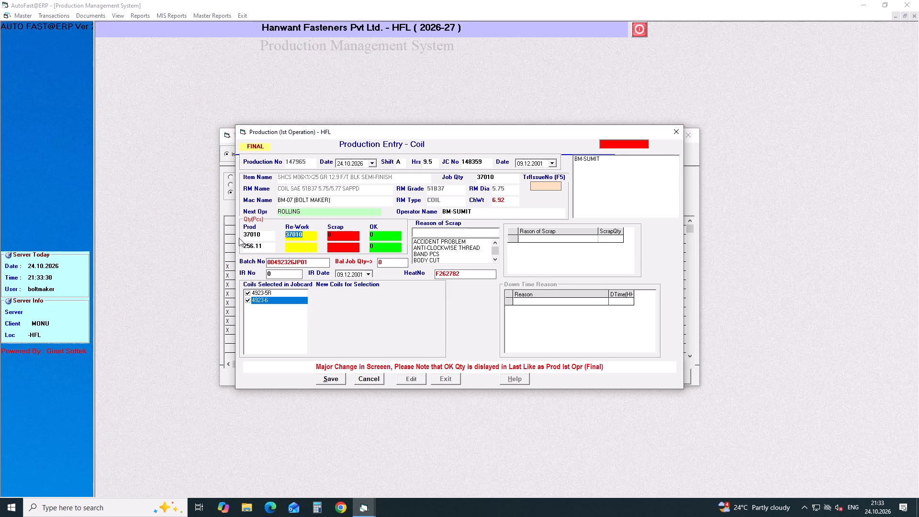
{"action": "key", "text": "0"}
{"action": "key", "text": "Return"}
{"action": "key", "text": "1"}
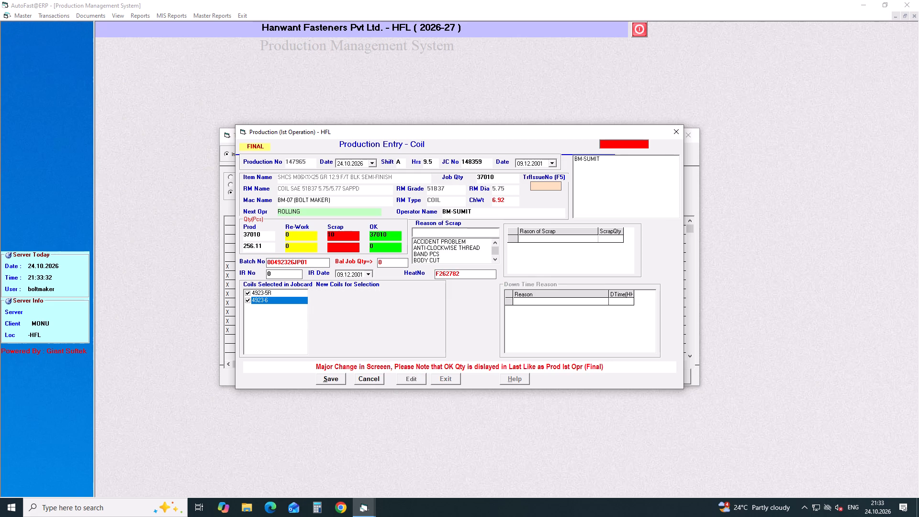
{"action": "key", "text": "Return"}
Add CUTT OFF as the reason of scrap with a scrap quantity of 10 for job card 148359.
{"action": "type", "text": "CU"}
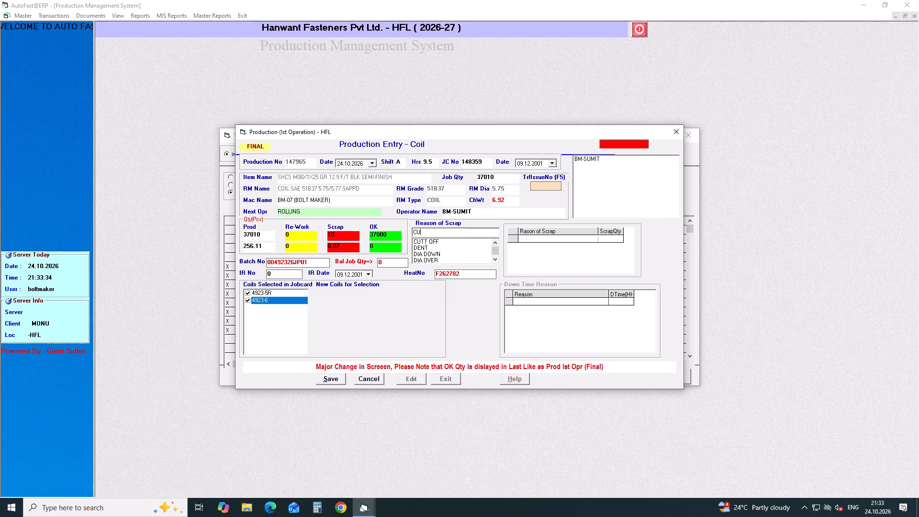
{"action": "key", "text": "Down"}
{"action": "key", "text": "Return"}
{"action": "type", "text": "10"}
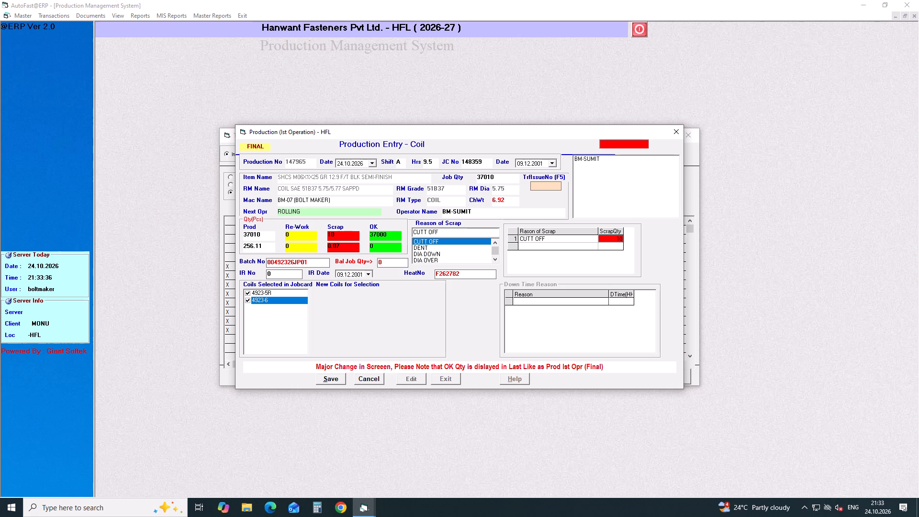
Set IR number 01 and IR date 24.10.2026 for job card 148359, save the entry and close the production form.
{"action": "left_click", "coordinate": [274, 276]}
{"action": "key", "text": "1"}
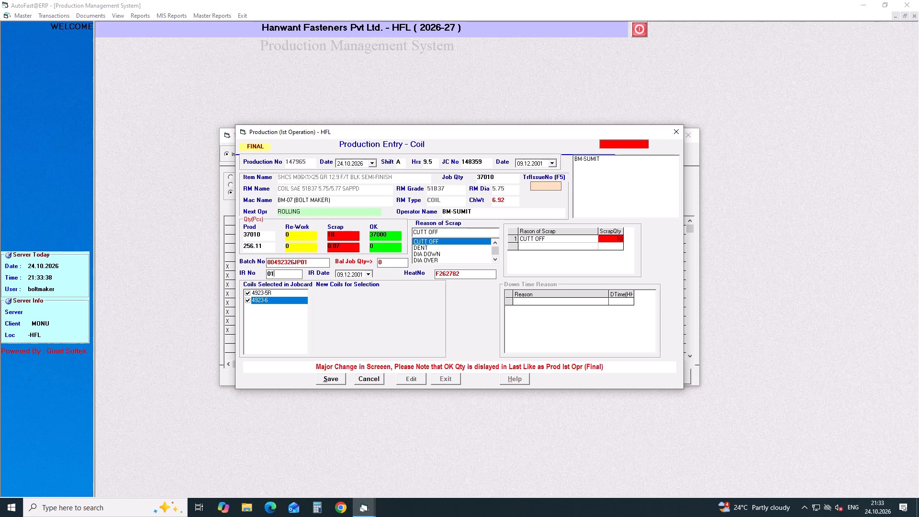
{"action": "key", "text": "Return"}
{"action": "left_click", "coordinate": [369, 272]}
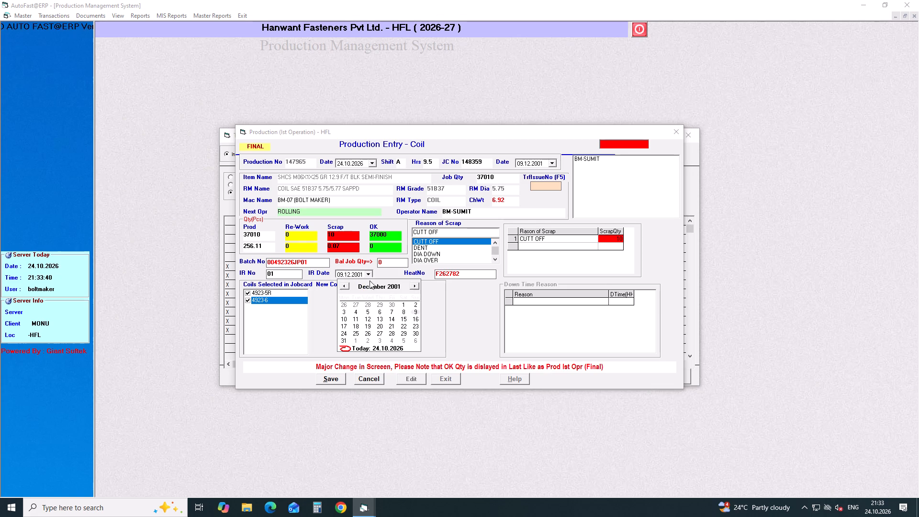
{"action": "left_click", "coordinate": [389, 347]}
{"action": "left_click", "coordinate": [329, 377]}
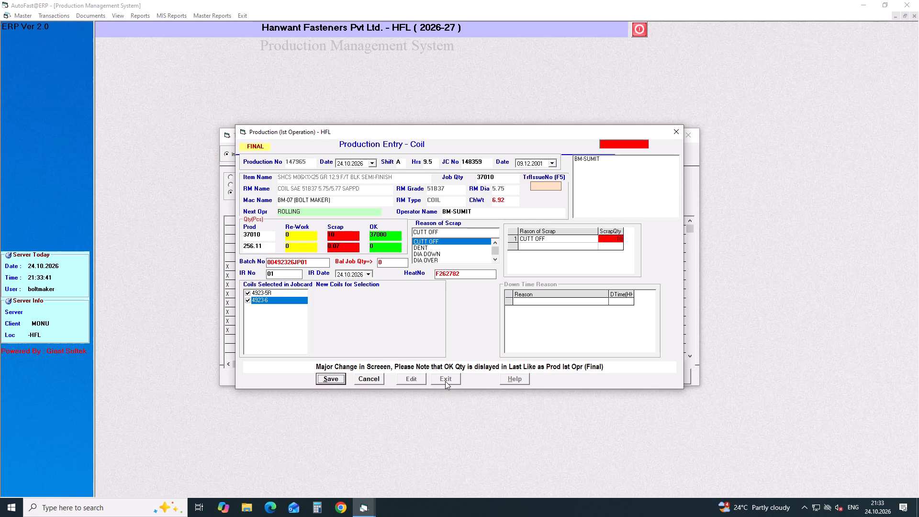
{"action": "left_click", "coordinate": [445, 381]}
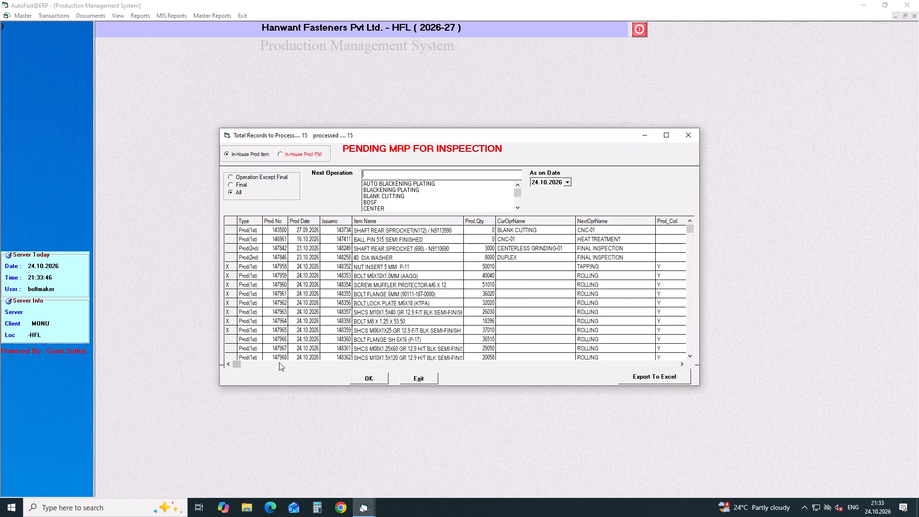
Open the pending BOLT FLANGE SH 6X16 (P-17) production entry 147966 and load it for editing in the final production form.
{"action": "left_click", "coordinate": [253, 339]}
{"action": "key", "text": "Return"}
{"action": "key", "text": "Return"}
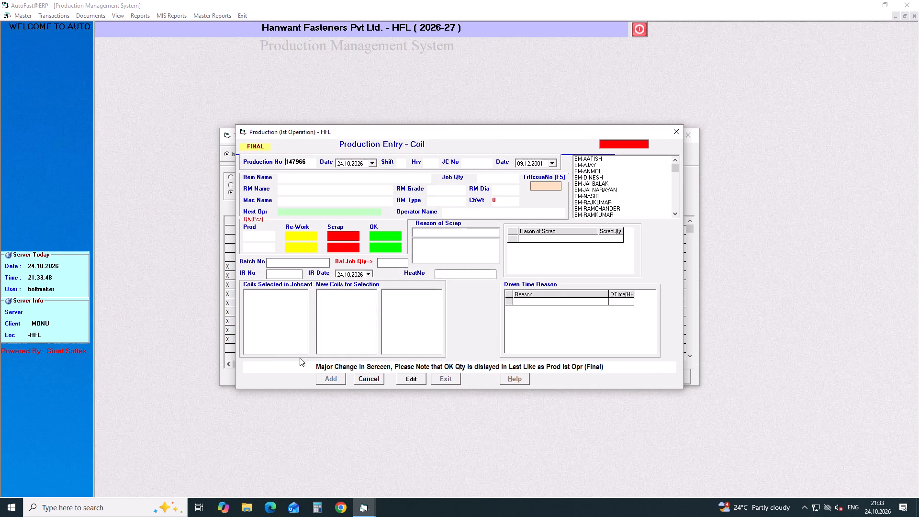
{"action": "left_click", "coordinate": [415, 378]}
{"action": "key", "text": "Return"}
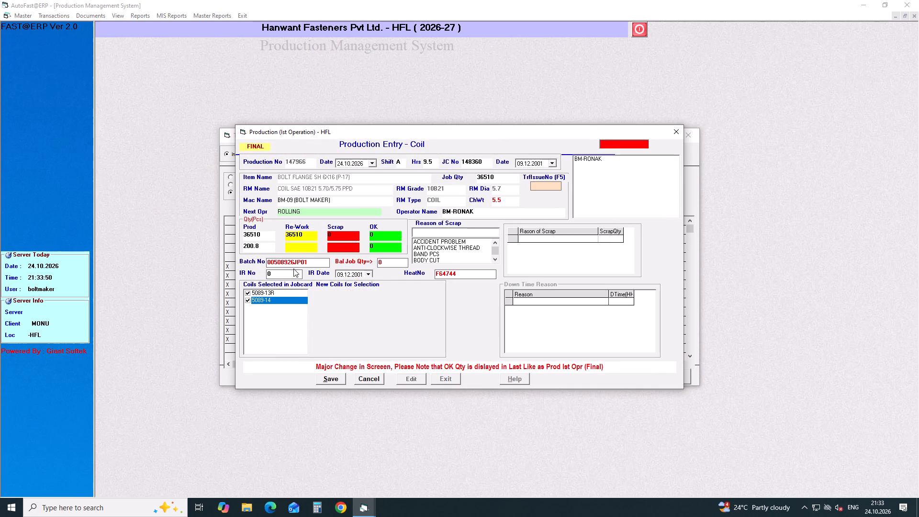
Set the re-work quantity to 0 and the scrap quantity to 10 pieces for job card 148360.
{"action": "left_click_drag", "start_coordinate": [308, 236], "coordinate": [257, 236]}
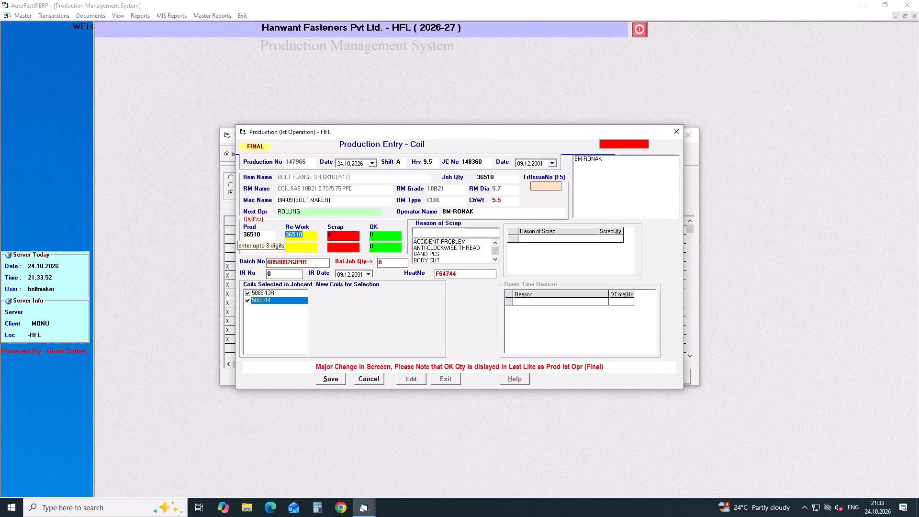
{"action": "key", "text": "0"}
{"action": "key", "text": "Return"}
{"action": "key", "text": "1"}
{"action": "key", "text": "Return"}
Add CUTT OFF as the reason of scrap with a scrap quantity of 10 for job card 148360.
{"action": "type", "text": "CU"}
{"action": "key", "text": "Down"}
{"action": "key", "text": "Return"}
{"action": "type", "text": "10"}
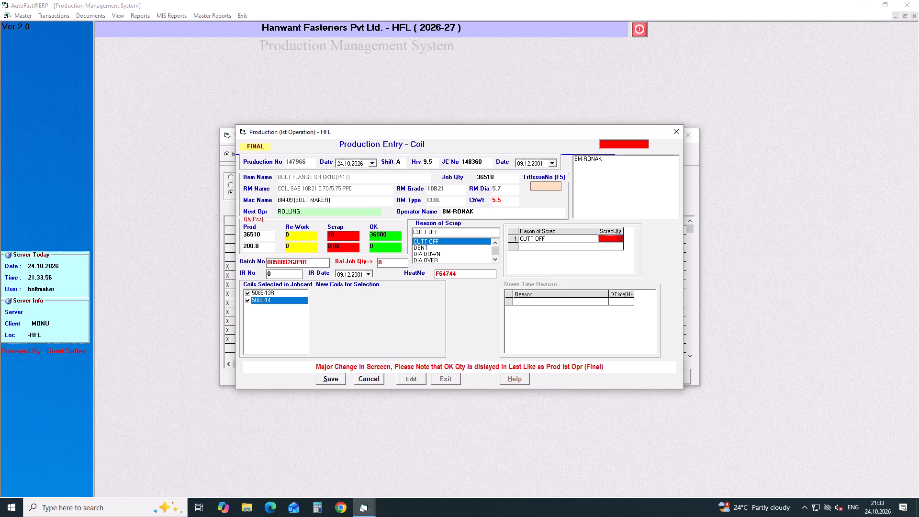
Set IR number 01 and IR date 24.10.2026 for job card 148360, save the entry and close the production form.
{"action": "left_click", "coordinate": [275, 274]}
{"action": "key", "text": "1"}
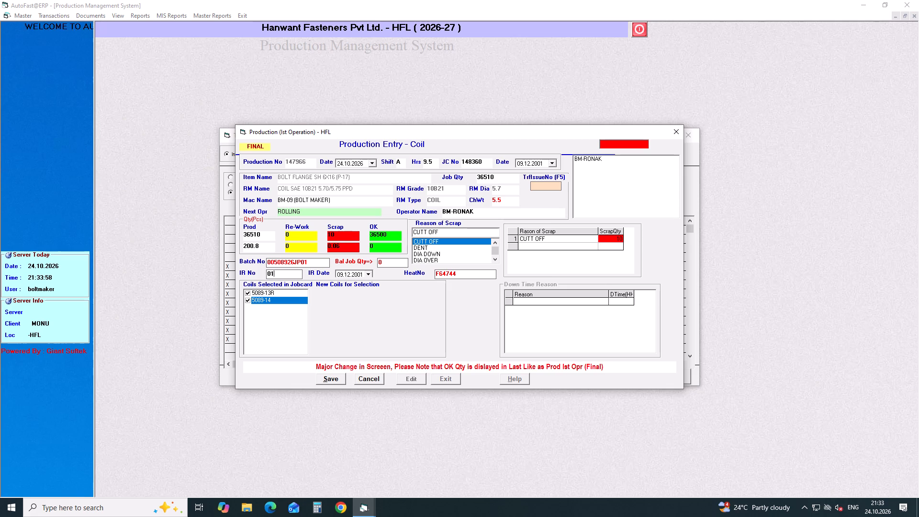
{"action": "key", "text": "Return"}
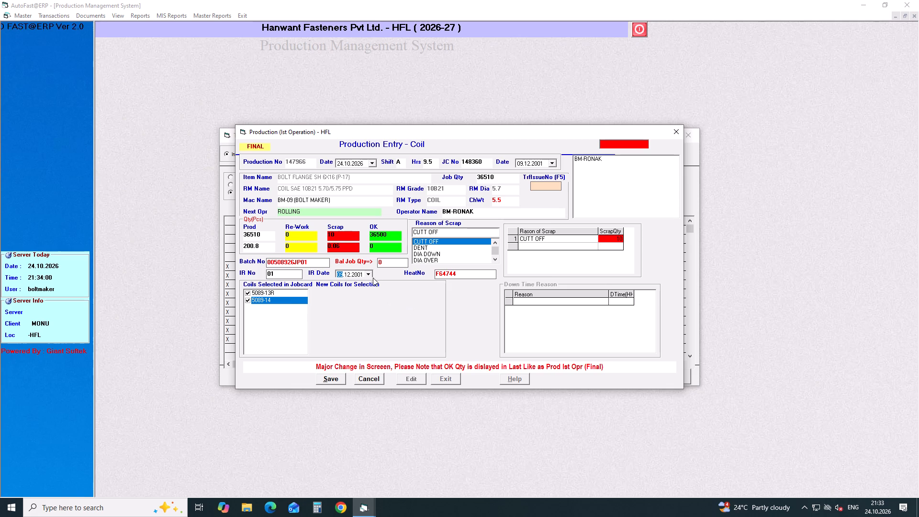
{"action": "left_click", "coordinate": [366, 274]}
{"action": "left_click", "coordinate": [385, 347]}
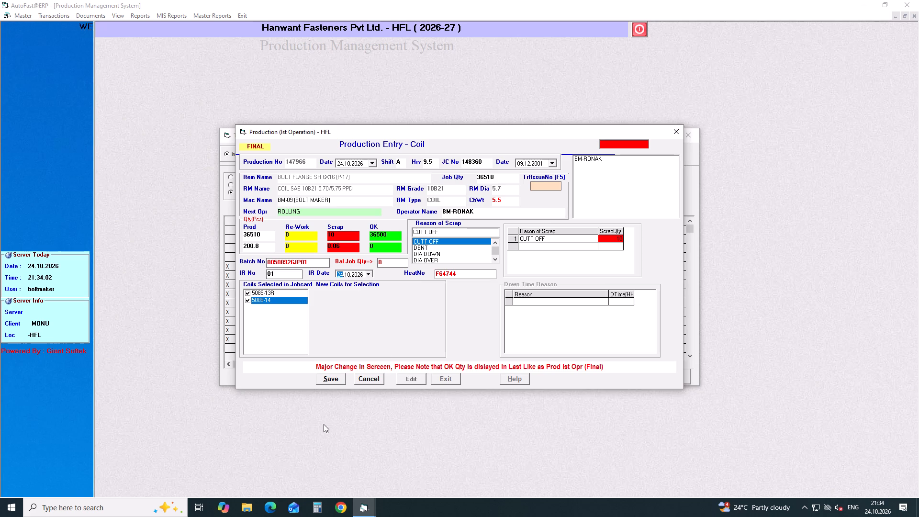
{"action": "left_click", "coordinate": [330, 379]}
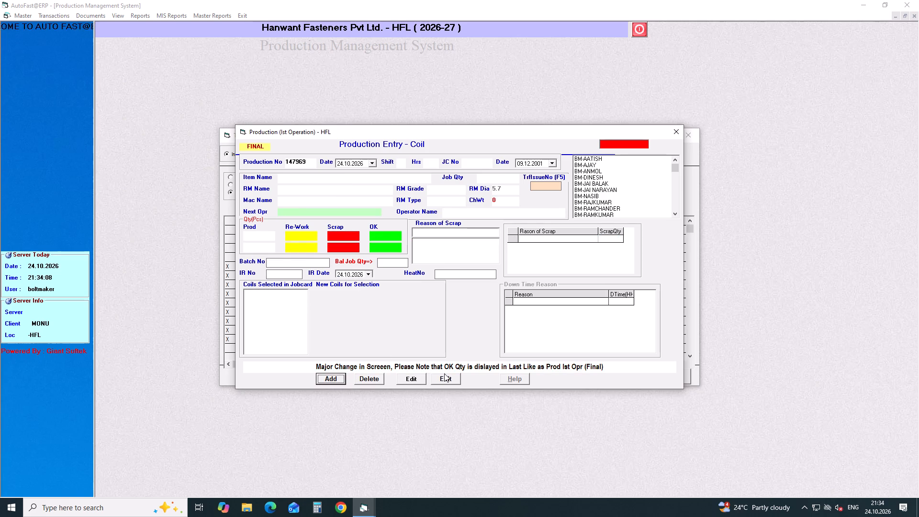
{"action": "left_click", "coordinate": [446, 377]}
Open the pending SHCS M08X1.25X60 GR 12.9 production entry 147967 and load it for editing in the final production form.
{"action": "left_click", "coordinate": [257, 348]}
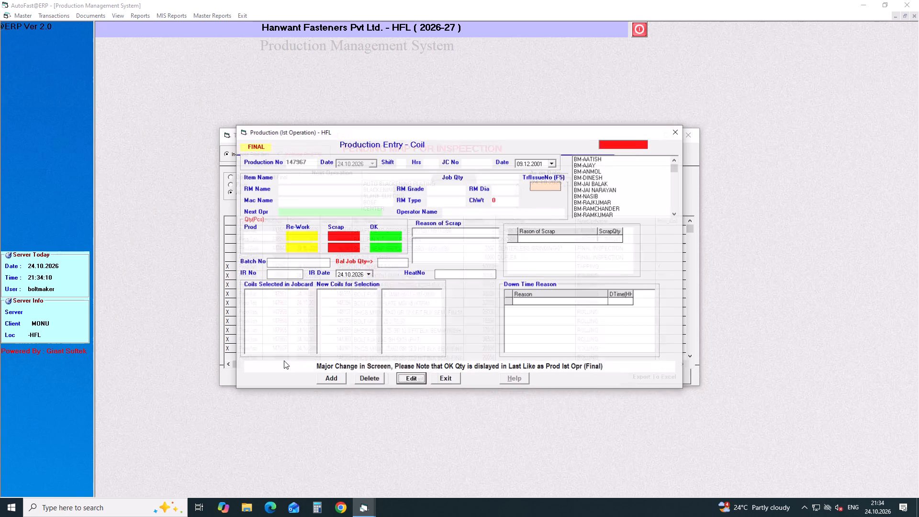
{"action": "key", "text": "Return"}
{"action": "key", "text": "Return"}
{"action": "left_click", "coordinate": [415, 379]}
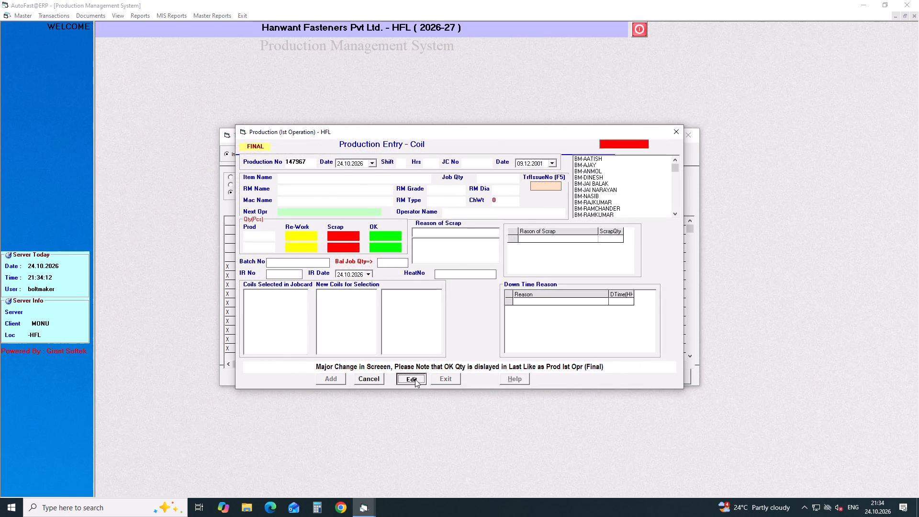
{"action": "key", "text": "Return"}
Set the re-work quantity to 0 and the scrap quantity to 50 pieces for job card 148361.
{"action": "left_click_drag", "start_coordinate": [307, 236], "coordinate": [249, 243]}
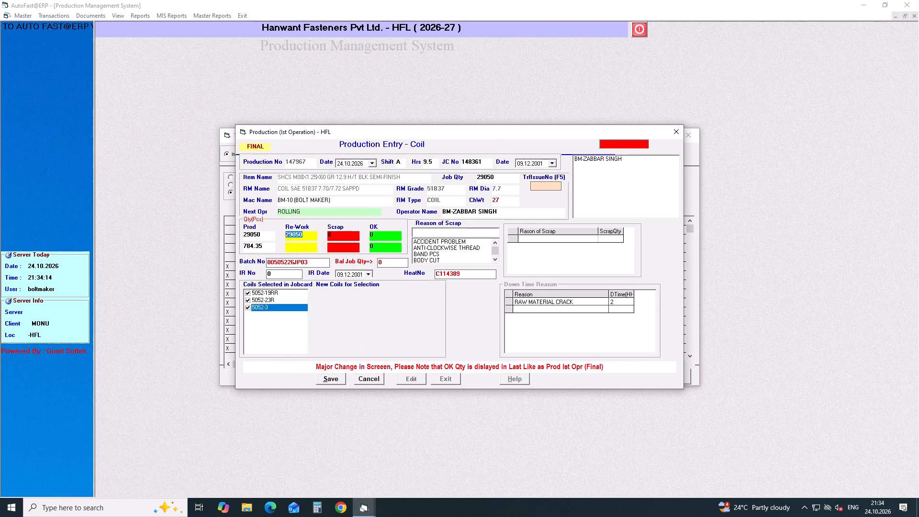
{"action": "key", "text": "0"}
{"action": "key", "text": "Return"}
{"action": "key", "text": "5"}
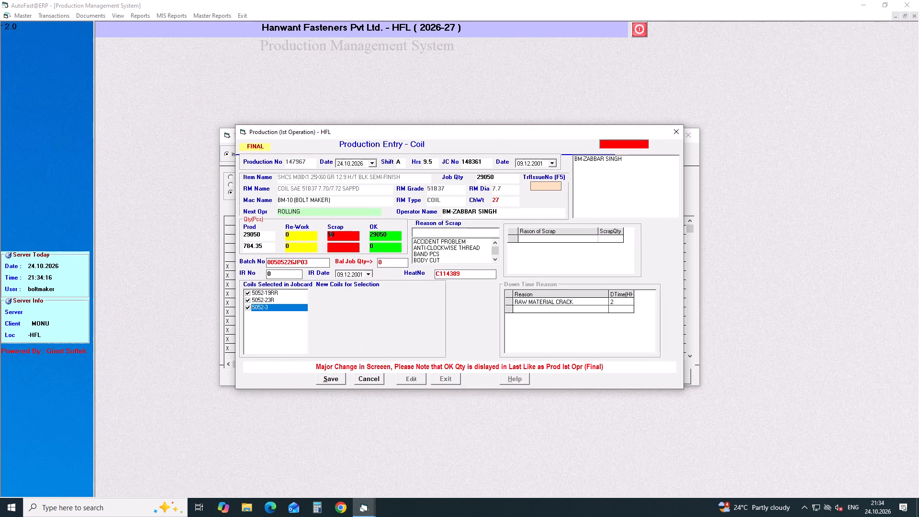
{"action": "key", "text": "Return"}
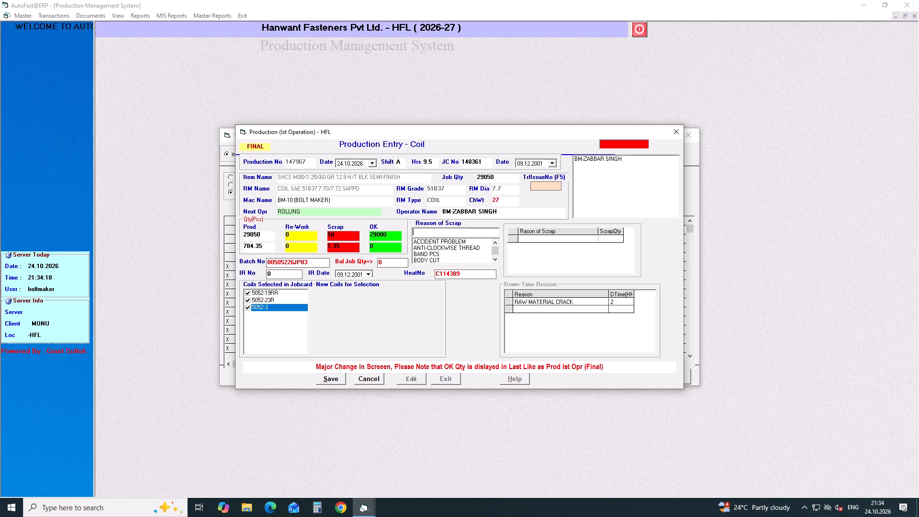
Add CHIPS PROBLEM as the reason of scrap with a scrap quantity of 50 for job card 148361.
{"action": "type", "text": "CHI"}
{"action": "key", "text": "Down"}
{"action": "key", "text": "Return"}
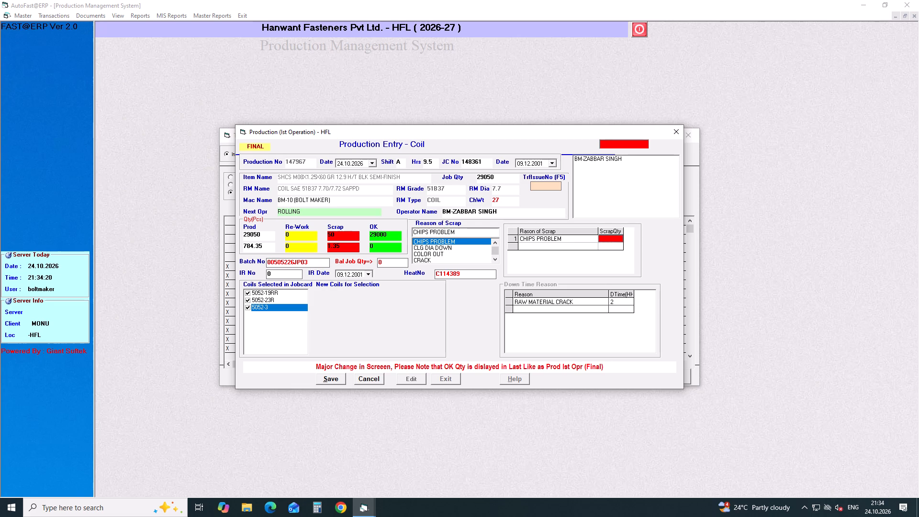
{"action": "type", "text": "50"}
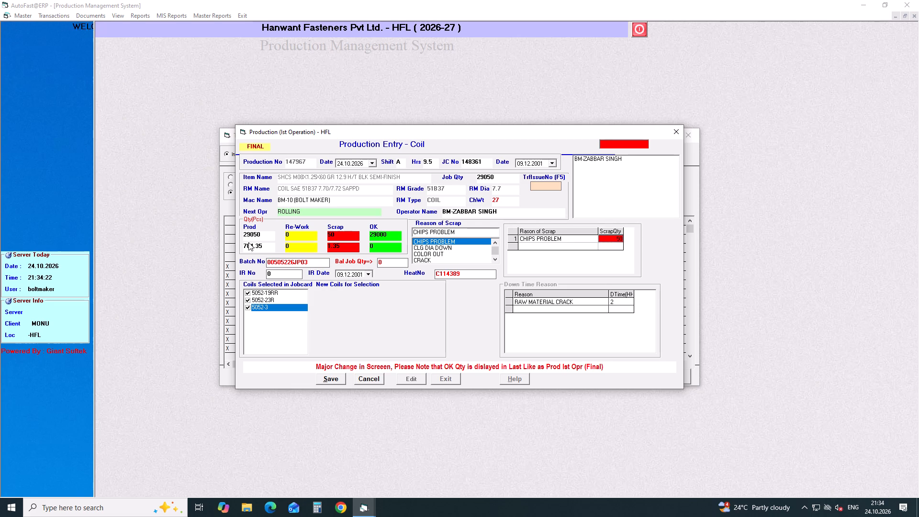
Set IR number 01 and IR date 24.10.2026 for job card 148361, save the entry and close the production form.
{"action": "left_click", "coordinate": [272, 272]}
{"action": "key", "text": "1"}
{"action": "key", "text": "Return"}
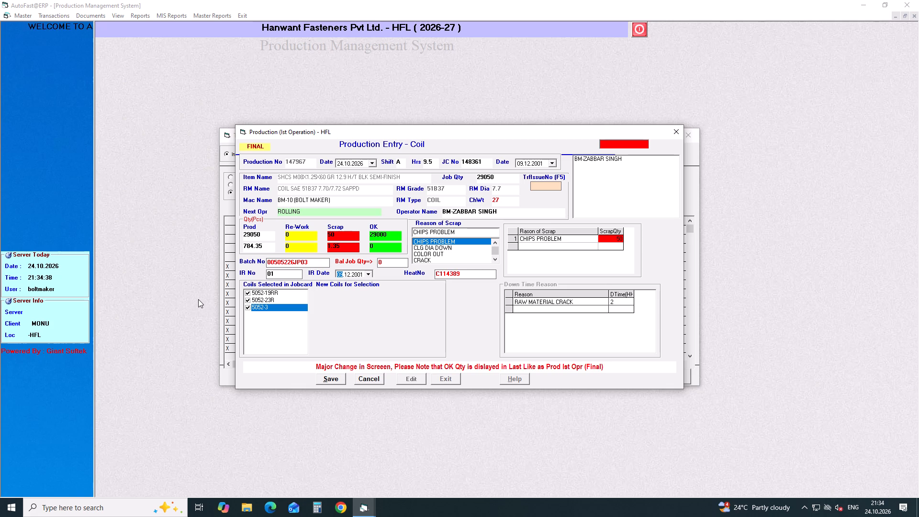
{"action": "left_click", "coordinate": [368, 274]}
{"action": "left_click", "coordinate": [386, 348]}
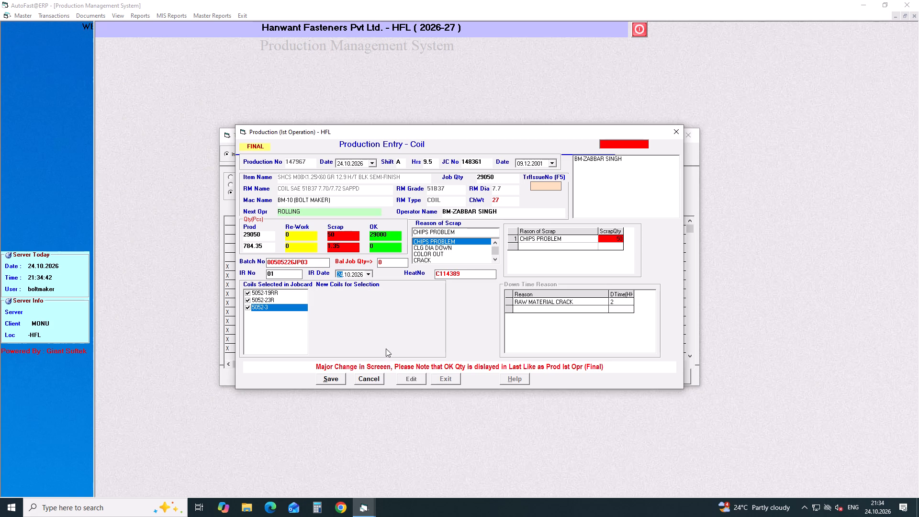
{"action": "left_click", "coordinate": [335, 380]}
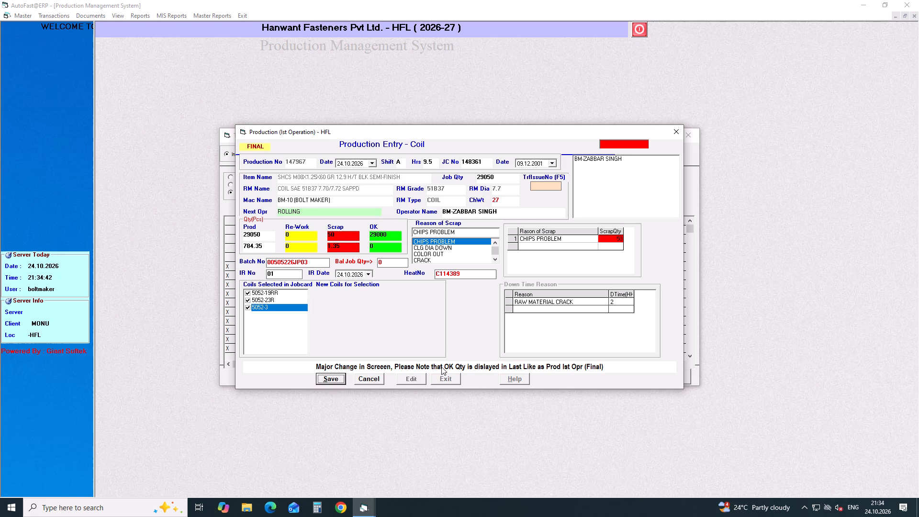
{"action": "left_click", "coordinate": [446, 379]}
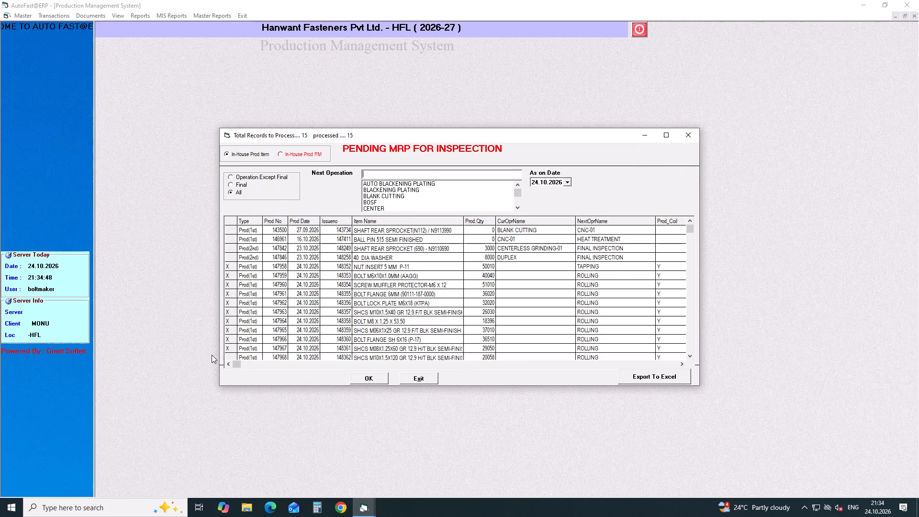
Open the pending SHCS M10X1.5X120 GR 12.9 production entry 147968 and load it for editing in the final production form.
{"action": "left_click", "coordinate": [250, 356]}
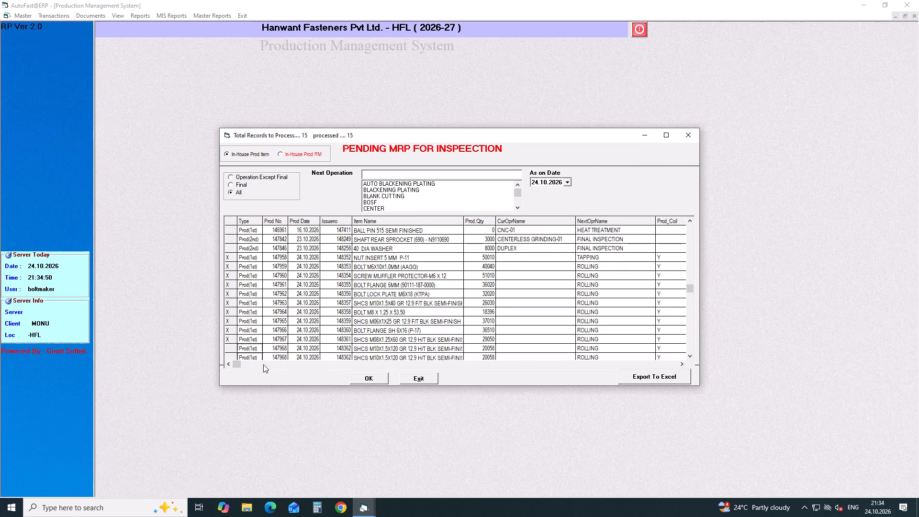
{"action": "key", "text": "Return"}
{"action": "key", "text": "Return"}
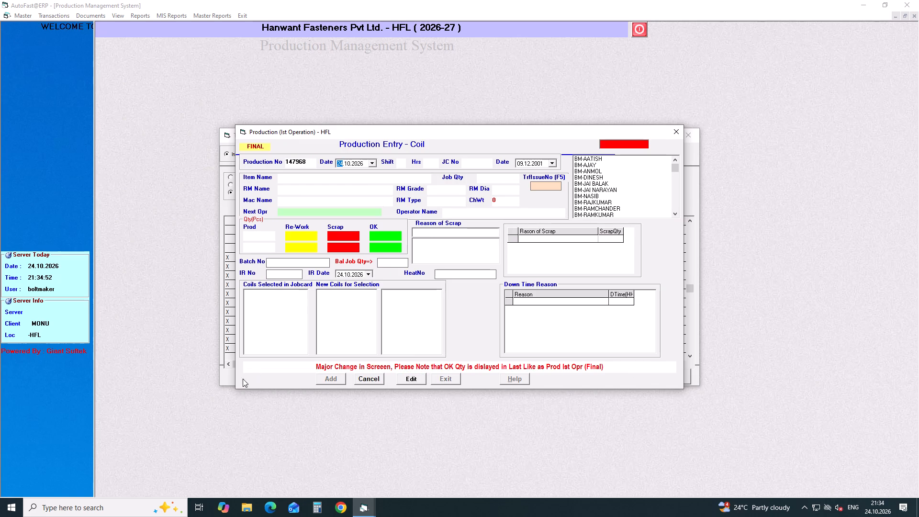
{"action": "left_click", "coordinate": [412, 380]}
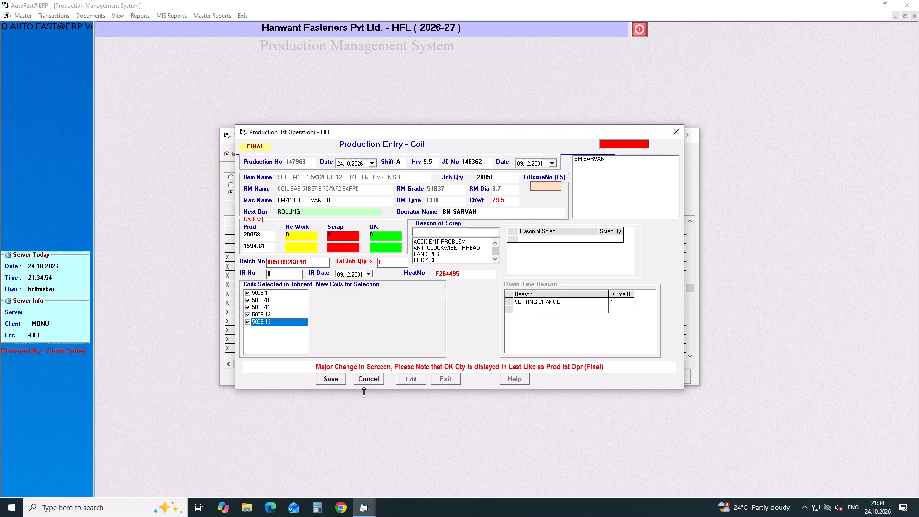
{"action": "key", "text": "Return"}
Set the re-work quantity to 0 and the scrap quantity to 5 pieces for job card 148362.
{"action": "left_click_drag", "start_coordinate": [310, 234], "coordinate": [237, 238]}
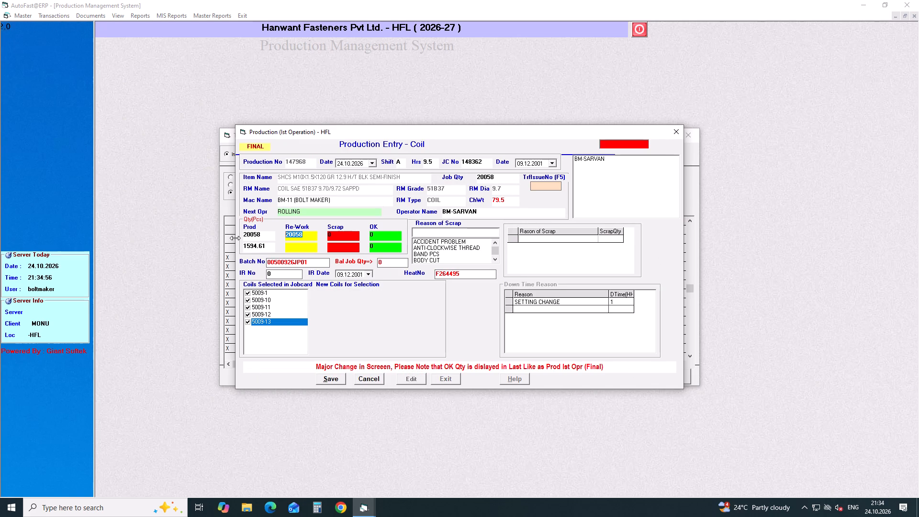
{"action": "key", "text": "0"}
{"action": "key", "text": "Return"}
{"action": "key", "text": "Delete"}
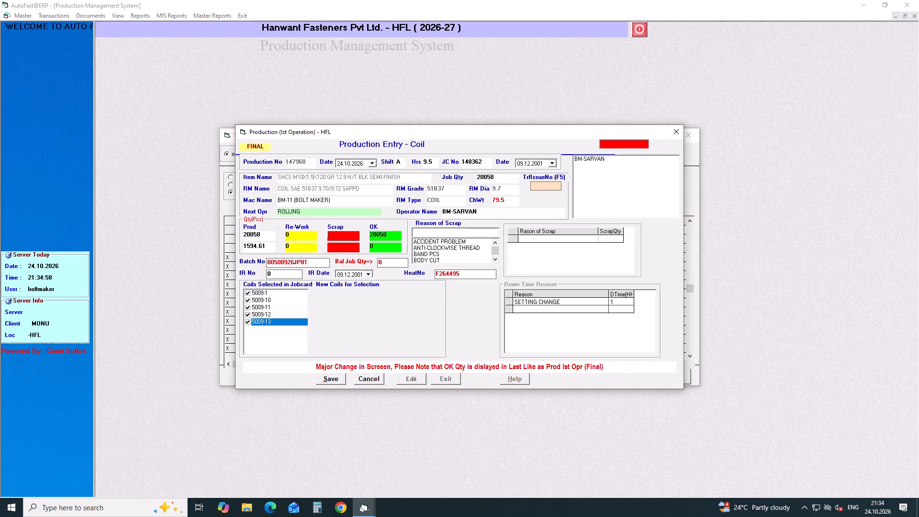
{"action": "key", "text": "5"}
{"action": "key", "text": "Return"}
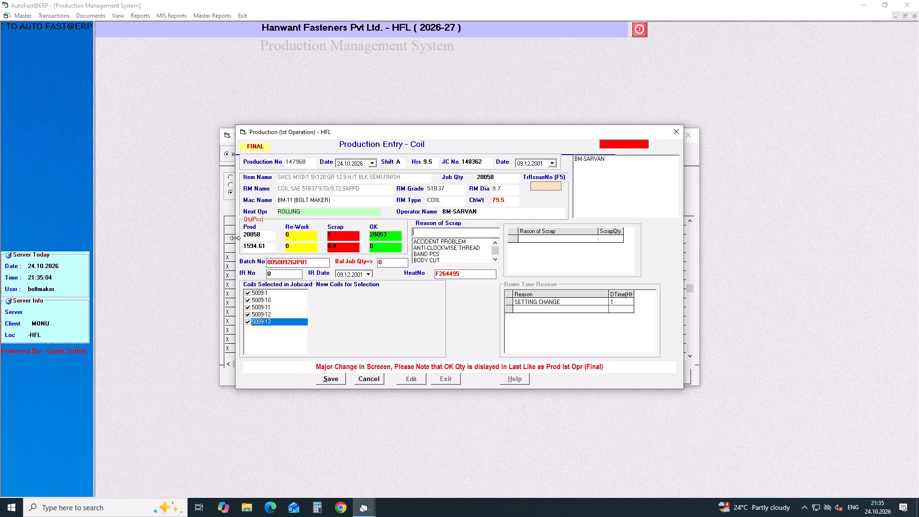
Add CUTT OFF as the reason of scrap with a scrap quantity of 5 for job card 148362.
{"action": "type", "text": "CU"}
{"action": "key", "text": "Down"}
{"action": "key", "text": "Return"}
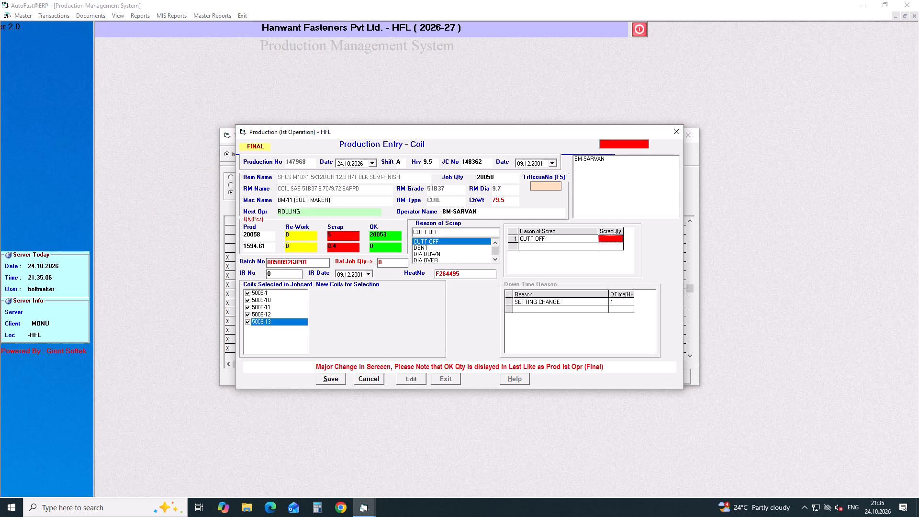
{"action": "key", "text": "5"}
Set IR number 01 and IR date 24.10.2026 for job card 148362, save the entry, and close the production form and pending inspection list.
{"action": "left_click", "coordinate": [286, 276]}
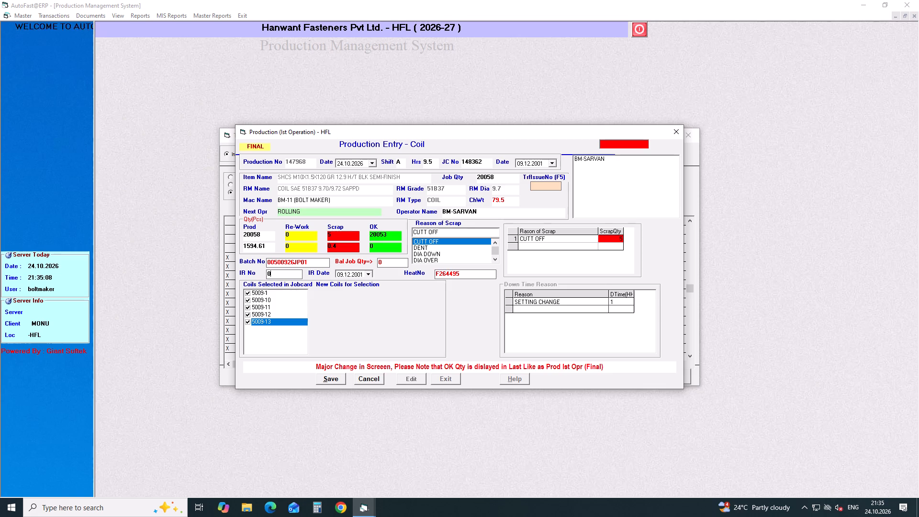
{"action": "key", "text": "1"}
{"action": "key", "text": "Return"}
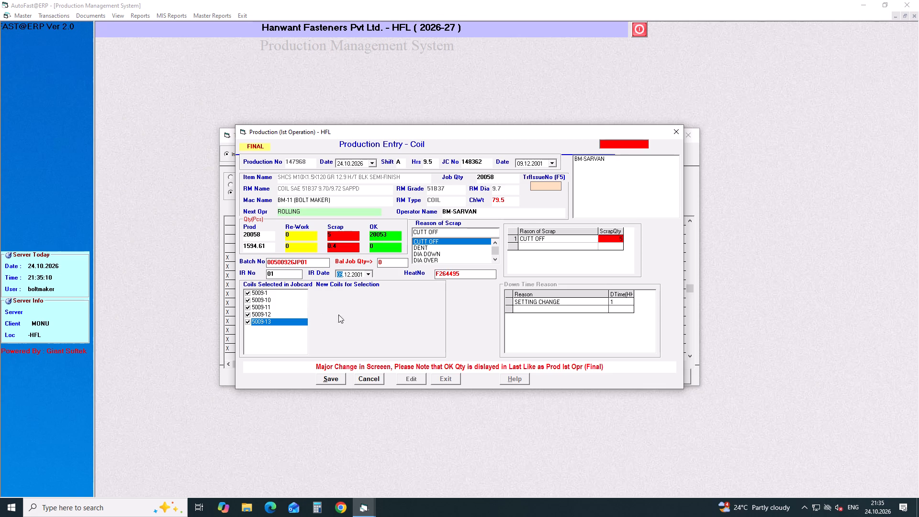
{"action": "left_click", "coordinate": [369, 273]}
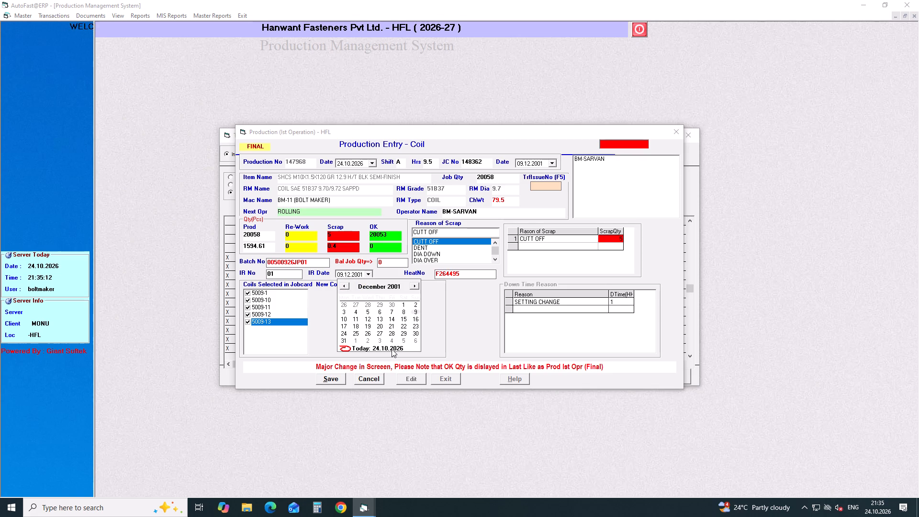
{"action": "left_click", "coordinate": [390, 350]}
{"action": "left_click", "coordinate": [341, 379]}
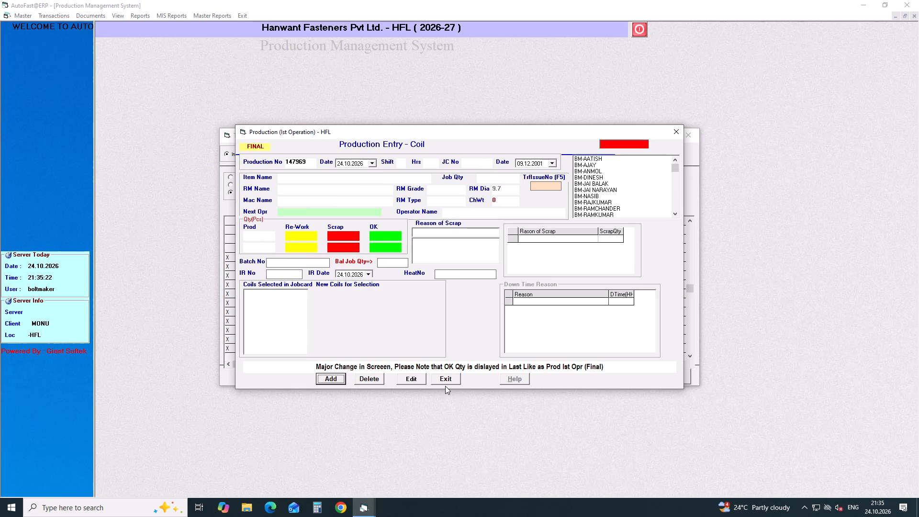
{"action": "left_click", "coordinate": [680, 137]}
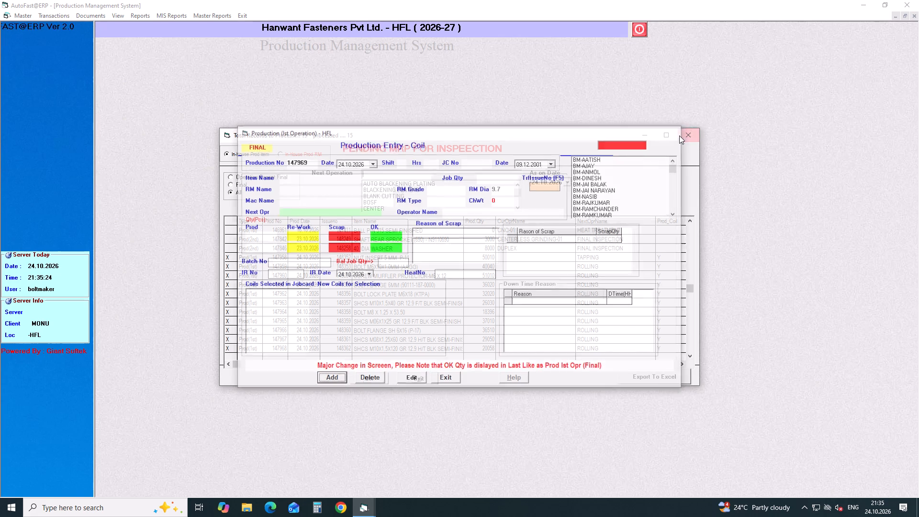
{"action": "left_click", "coordinate": [692, 134]}
Open the first-operation coil job card form and load job card 148352 for closing with Planning Changed as the reason.
{"action": "left_click", "coordinate": [59, 14]}
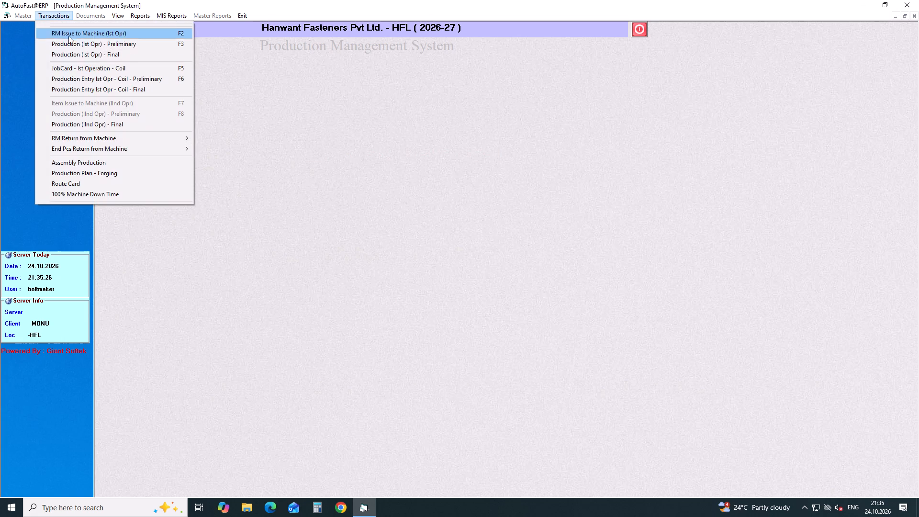
{"action": "left_click", "coordinate": [76, 71]}
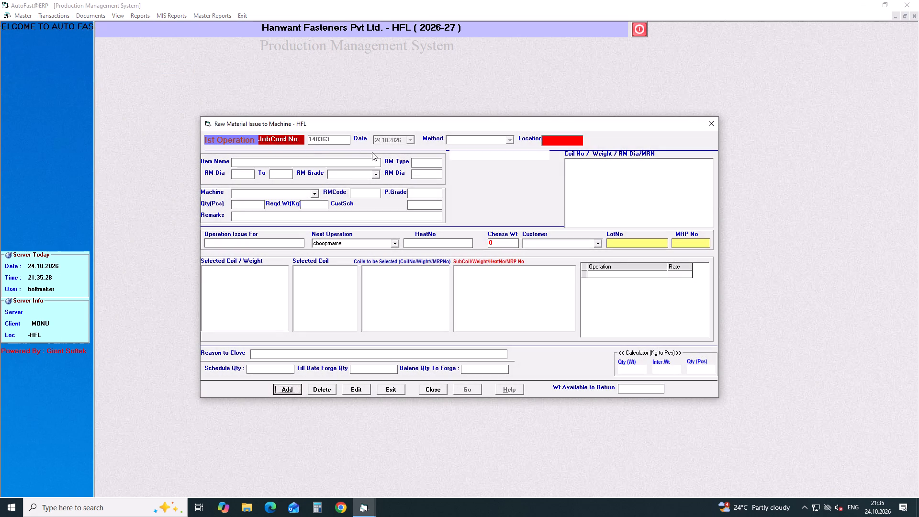
{"action": "left_click", "coordinate": [438, 388]}
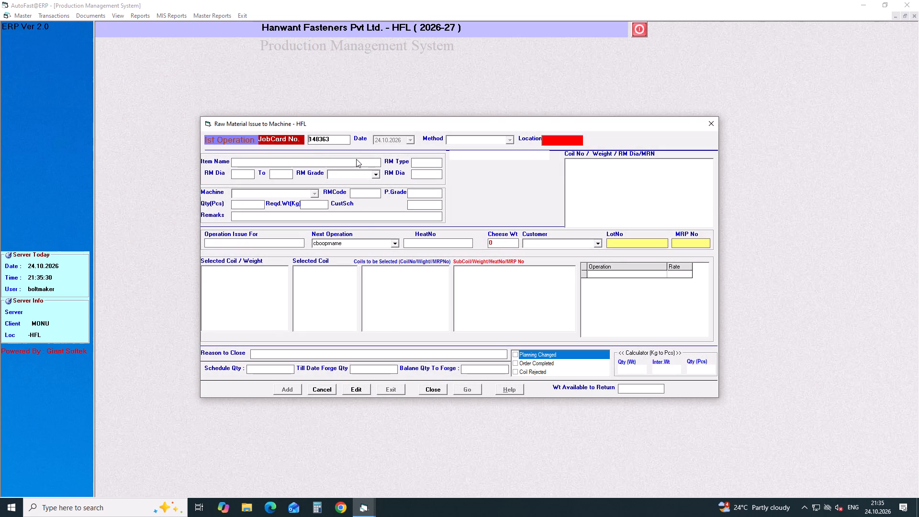
{"action": "left_click", "coordinate": [331, 133]}
{"action": "left_click", "coordinate": [330, 142]}
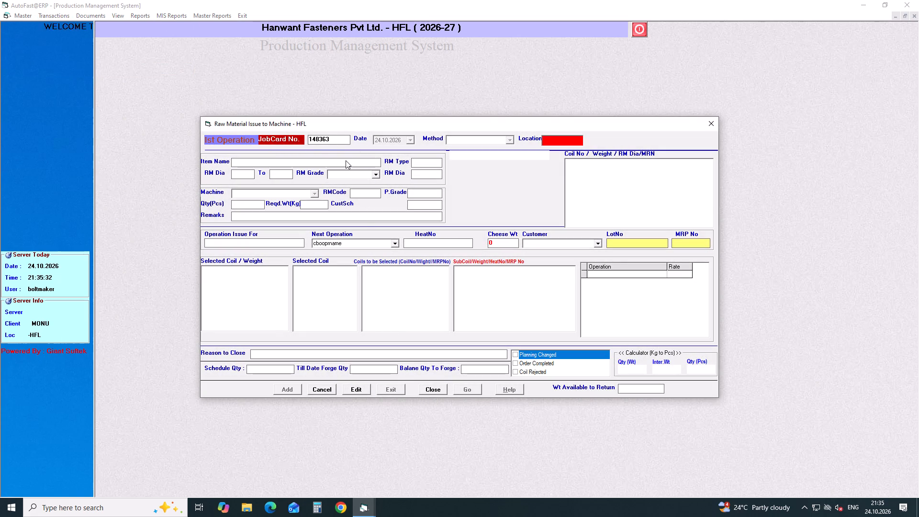
{"action": "key", "text": "BackSpace"}
{"action": "key", "text": "BackSpace"}
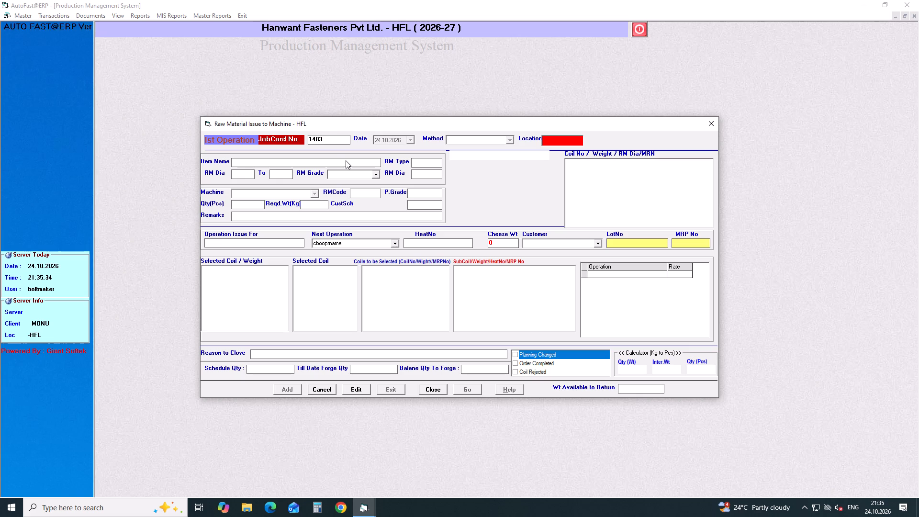
{"action": "type", "text": "52"}
{"action": "key", "text": "Return"}
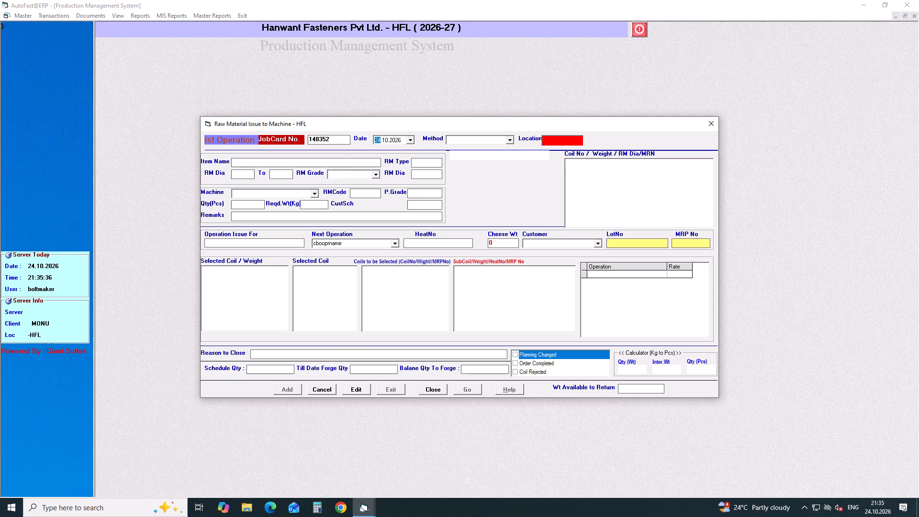
{"action": "left_click", "coordinate": [514, 355]}
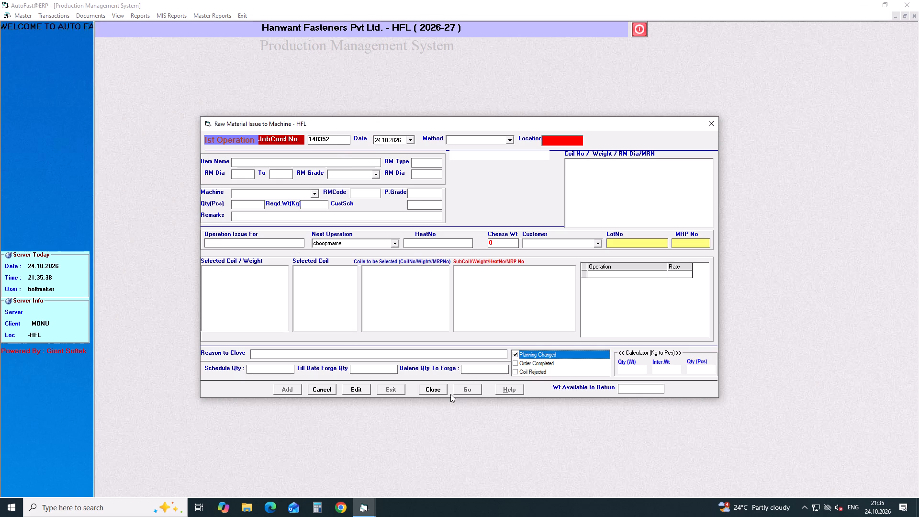
{"action": "left_click", "coordinate": [436, 388]}
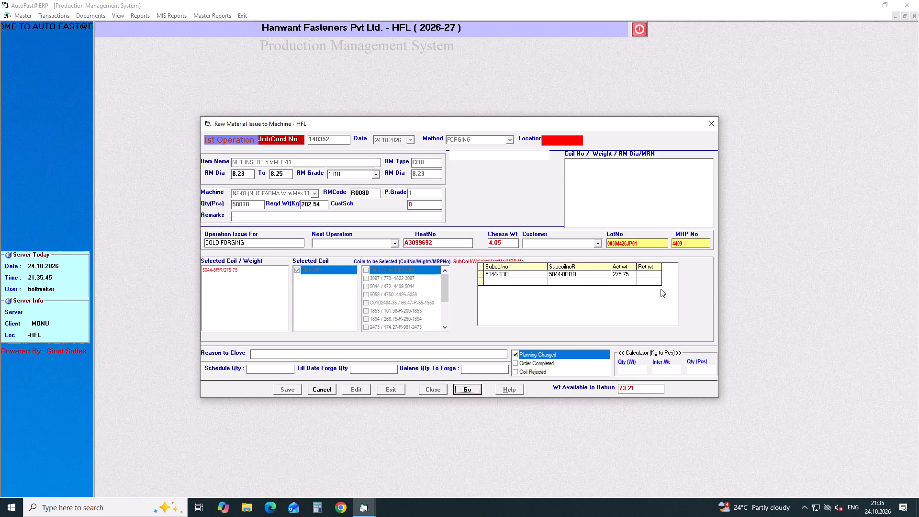
Enter a return weight of 73.21 for coil 5044-8RR, close job card 148352 and reset the form.
{"action": "left_click", "coordinate": [643, 273]}
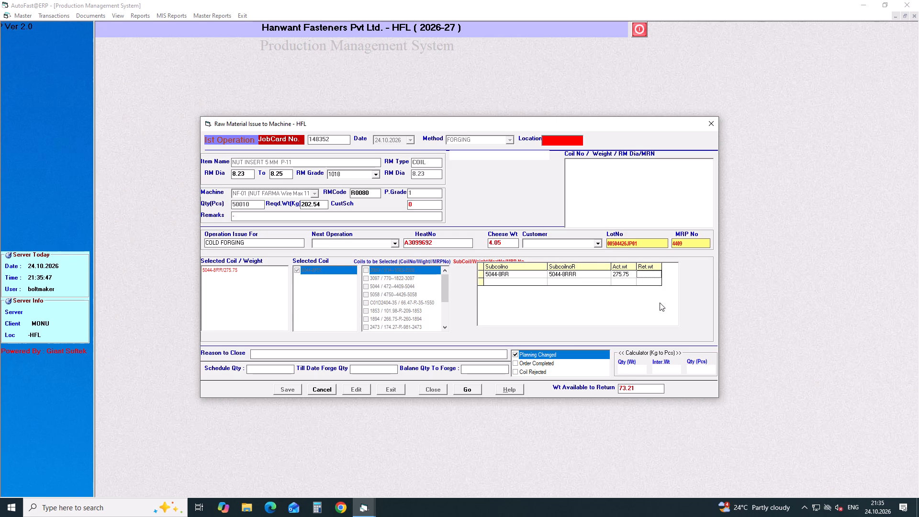
{"action": "type", "text": "73.21"}
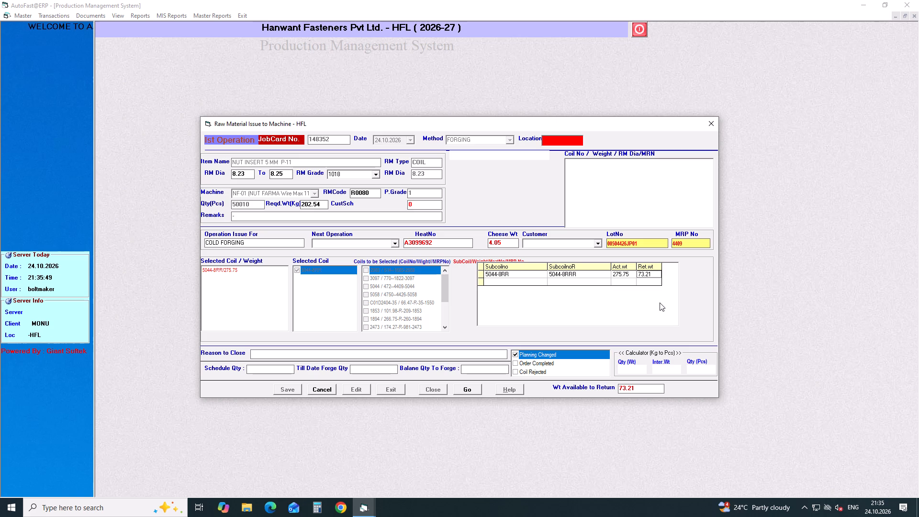
{"action": "left_click", "coordinate": [467, 386]}
{"action": "left_click", "coordinate": [441, 276]}
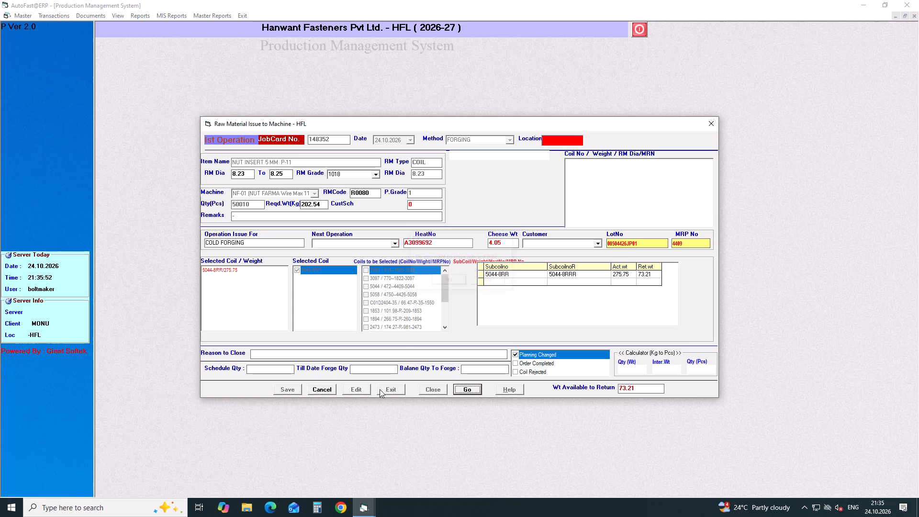
{"action": "left_click", "coordinate": [328, 387]}
Load job card 148353 for closing, enter a return weight of 121.77 for coil 4966-2R, close the card and reset the form.
{"action": "left_click", "coordinate": [429, 388]}
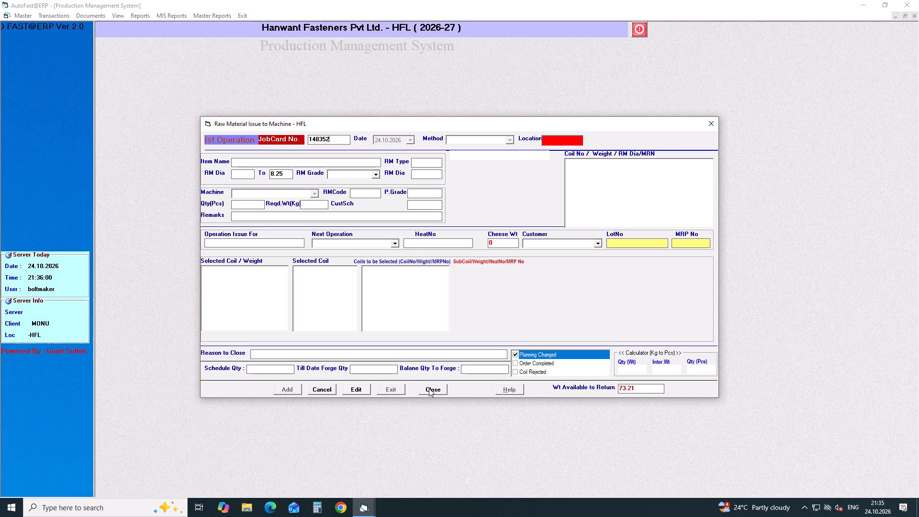
{"action": "key", "text": "BackSpace"}
{"action": "key", "text": "3"}
{"action": "key", "text": "Return"}
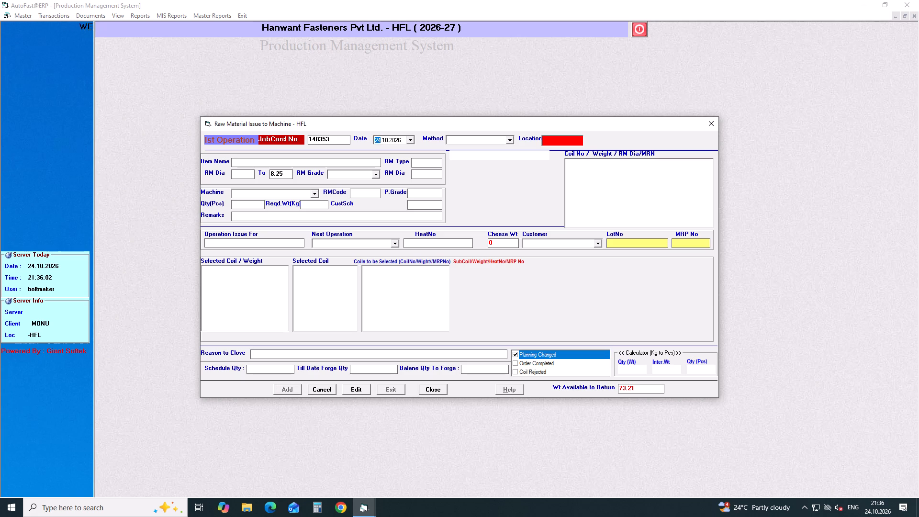
{"action": "left_click", "coordinate": [429, 388]}
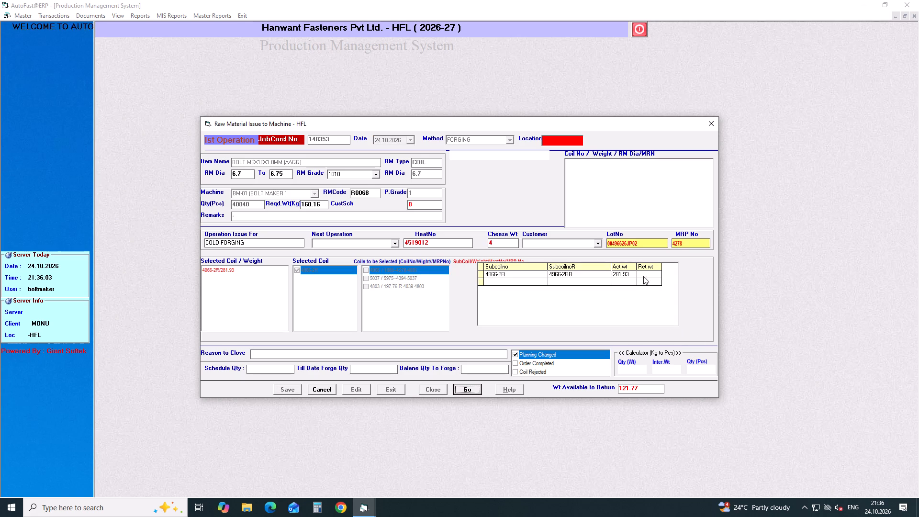
{"action": "left_click", "coordinate": [644, 274]}
{"action": "type", "text": "121.77"}
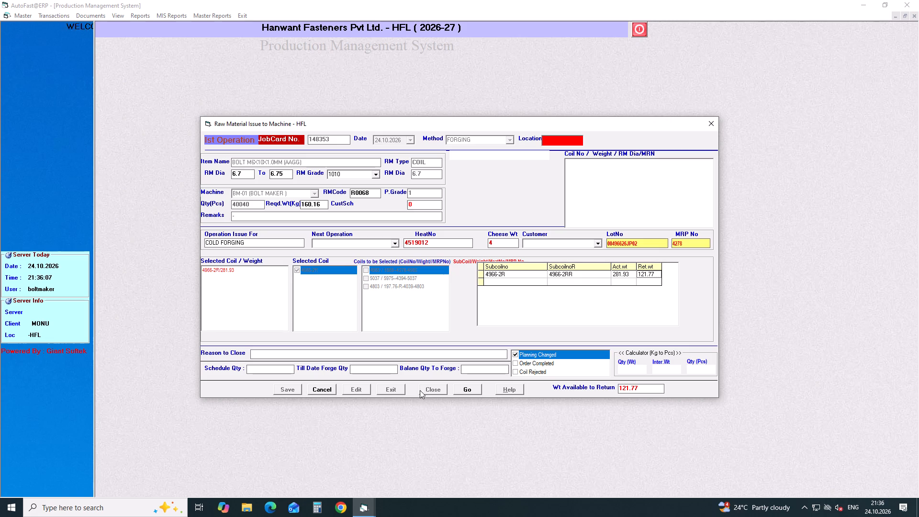
{"action": "left_click", "coordinate": [462, 387]}
{"action": "left_click", "coordinate": [448, 280]}
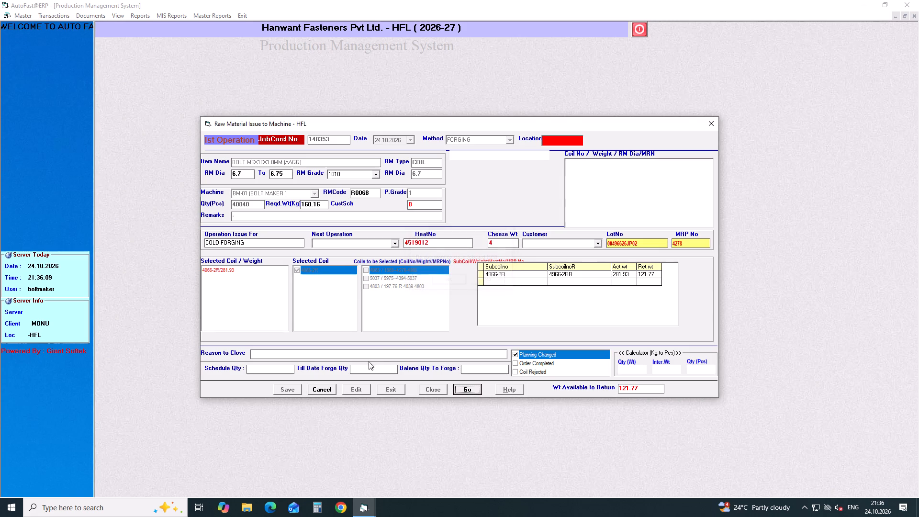
{"action": "left_click", "coordinate": [322, 390]}
Load job card 148354 for closing, enter a return weight of 179.09 for coil 5097-10, close the card and reset the form.
{"action": "left_click", "coordinate": [433, 391]}
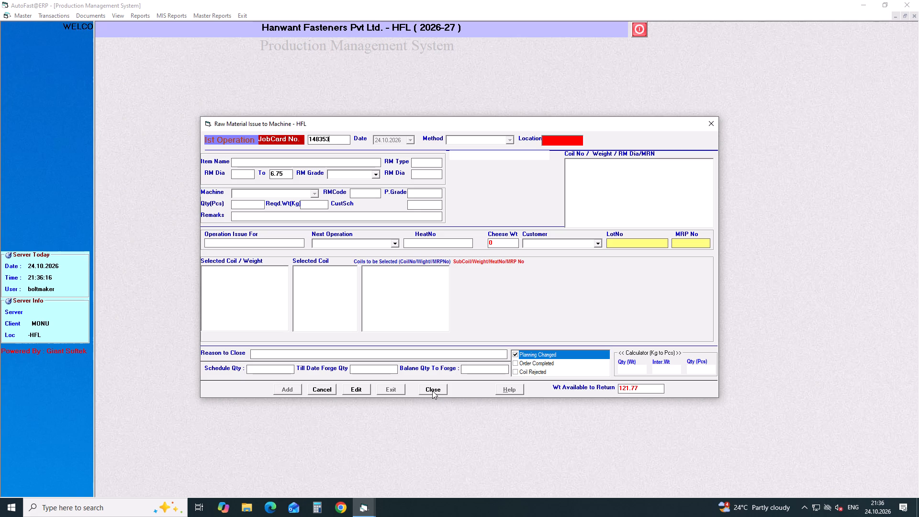
{"action": "key", "text": "BackSpace"}
{"action": "key", "text": "4"}
{"action": "key", "text": "Return"}
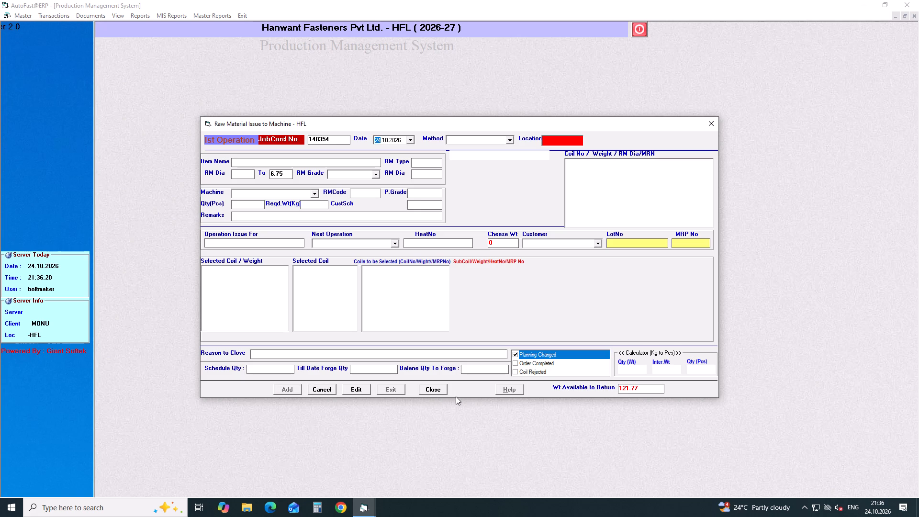
{"action": "left_click", "coordinate": [436, 390]}
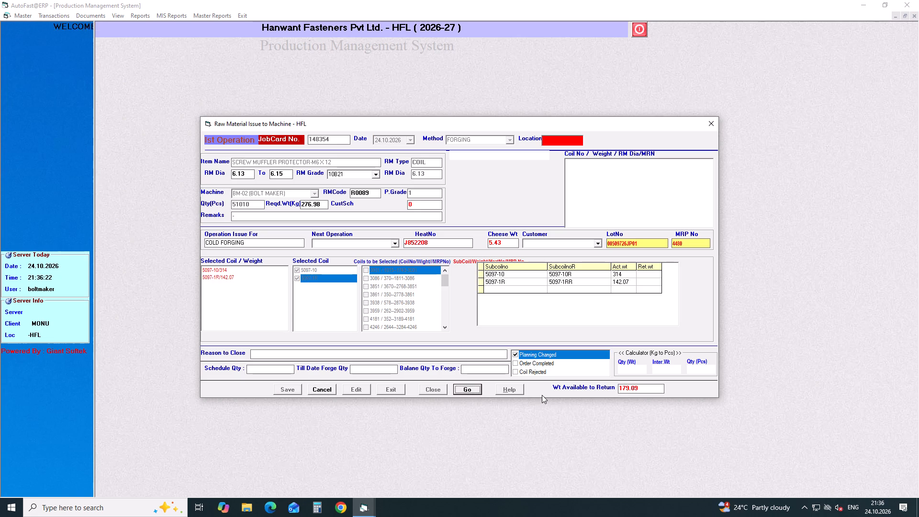
{"action": "left_click", "coordinate": [642, 273]}
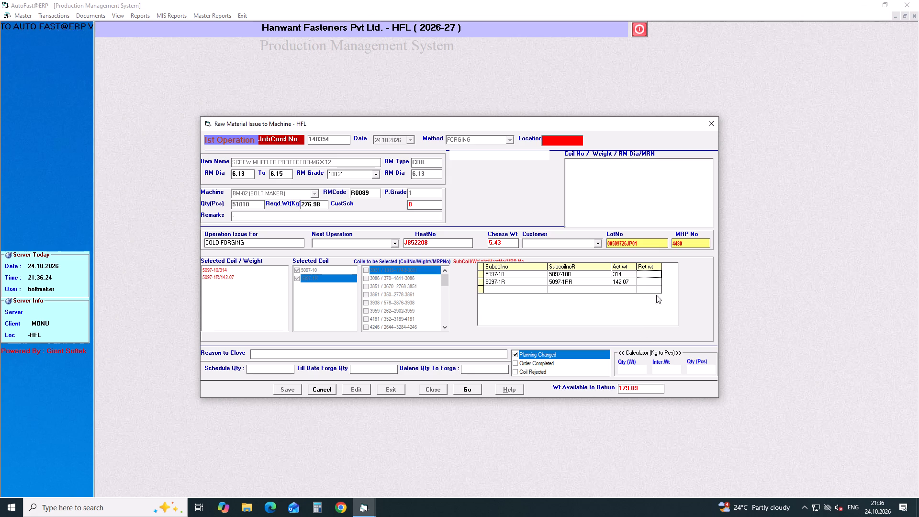
{"action": "type", "text": "179"}
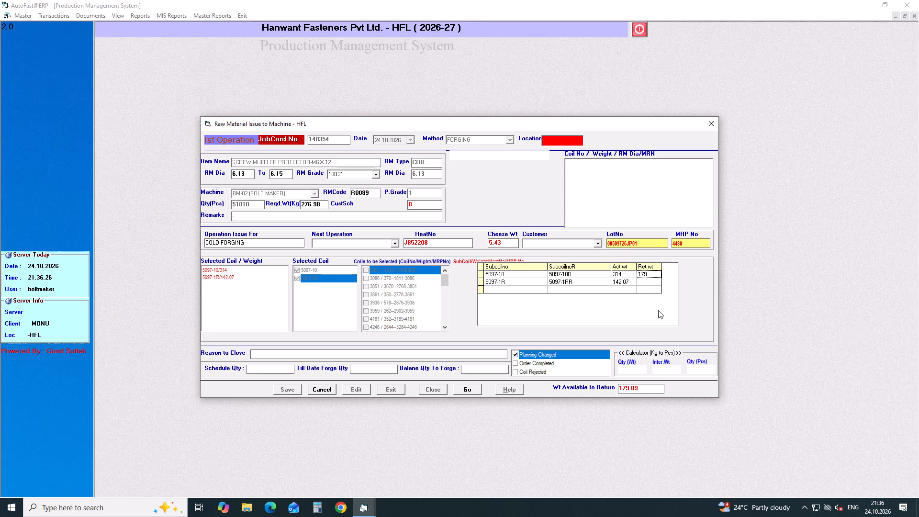
{"action": "type", "text": ".09"}
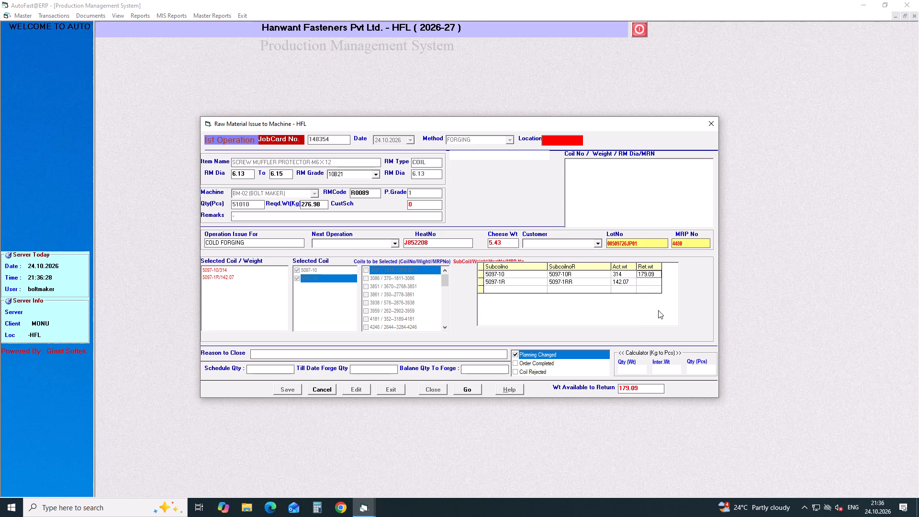
{"action": "left_click", "coordinate": [461, 389]}
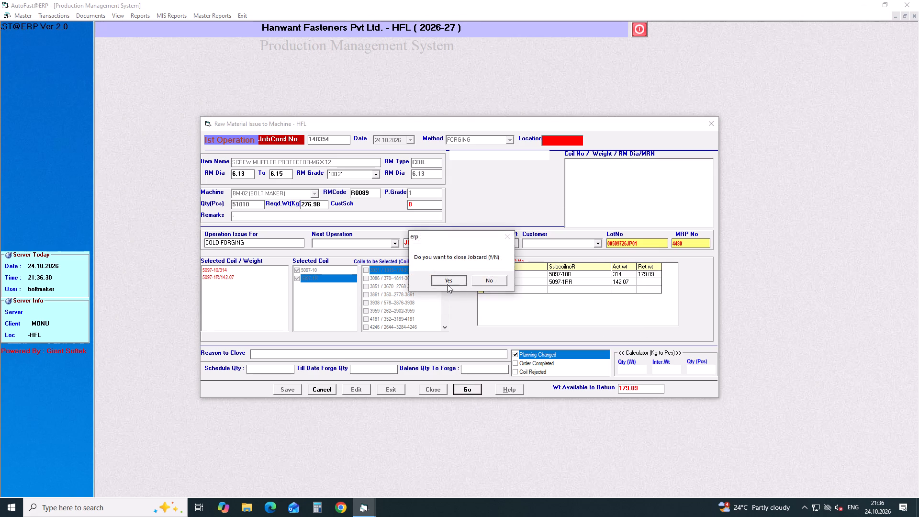
{"action": "left_click", "coordinate": [448, 279]}
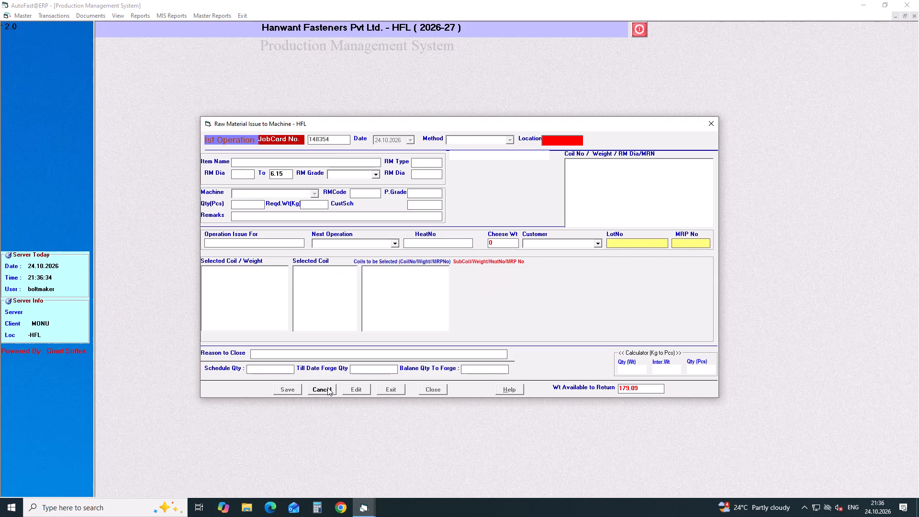
{"action": "left_click", "coordinate": [327, 387]}
Load job card 148355 for closing, enter a return weight of 333.66 for coil 5059-14, close the card and reset the form.
{"action": "left_click", "coordinate": [434, 386]}
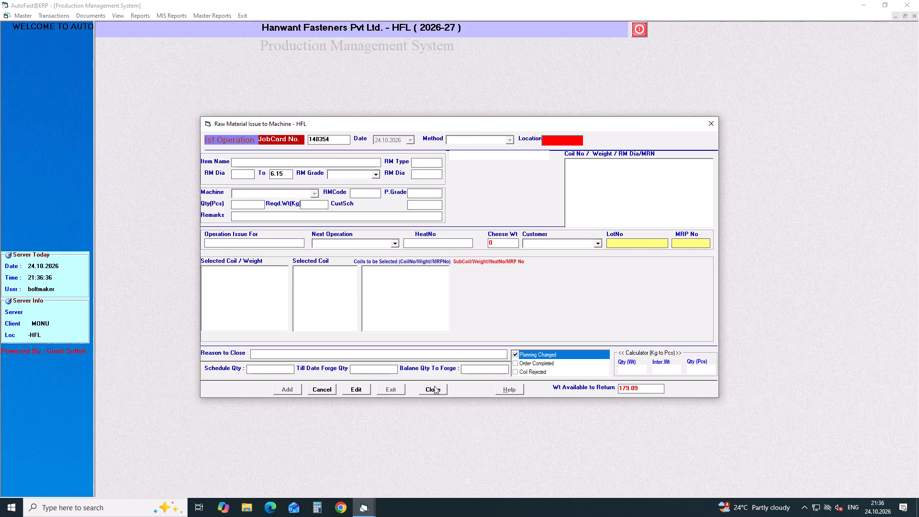
{"action": "key", "text": "BackSpace"}
{"action": "key", "text": "5"}
{"action": "key", "text": "Return"}
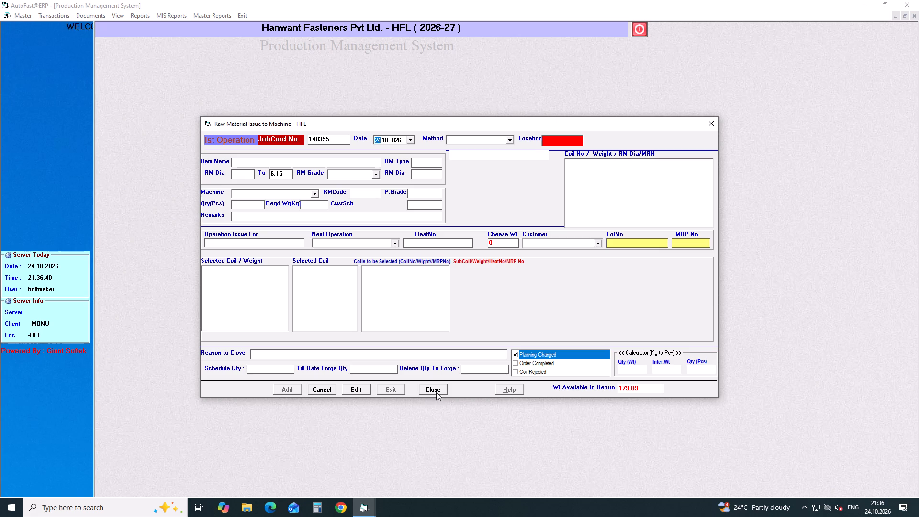
{"action": "left_click", "coordinate": [437, 391]}
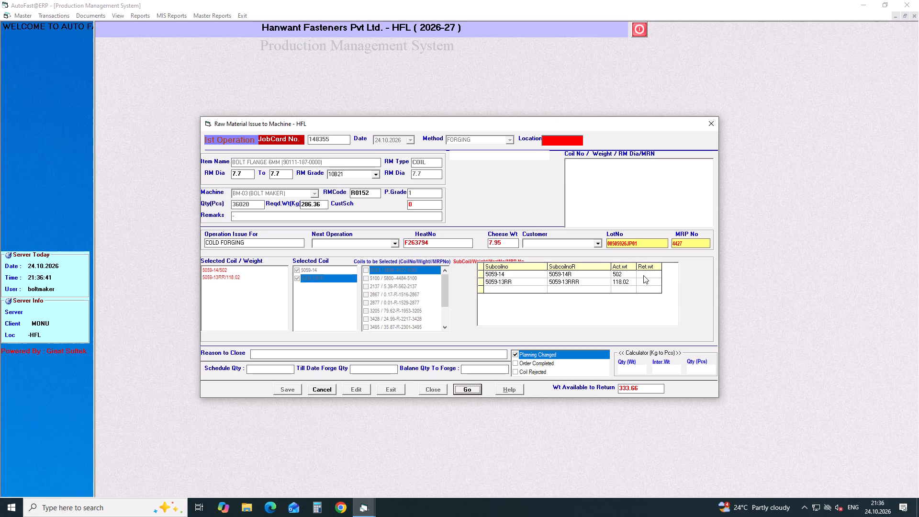
{"action": "left_click", "coordinate": [643, 275]}
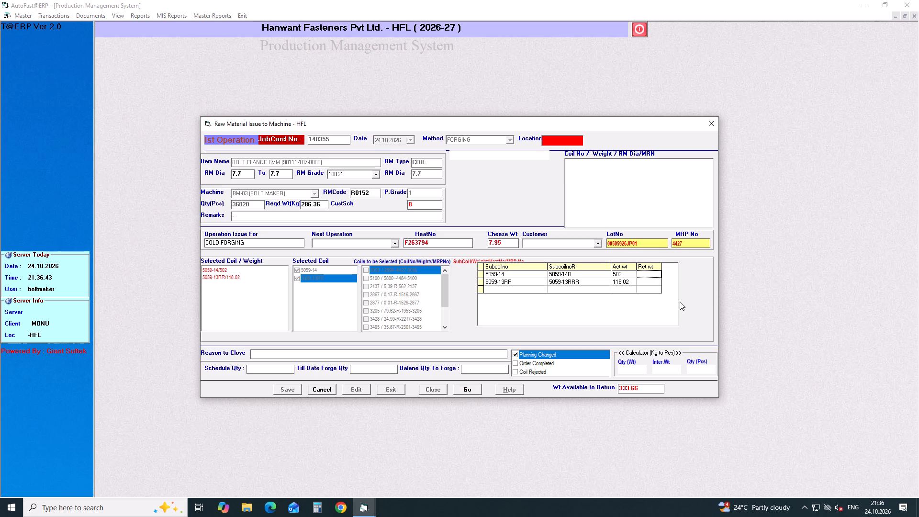
{"action": "type", "text": "33"}
{"action": "type", "text": "3.66"}
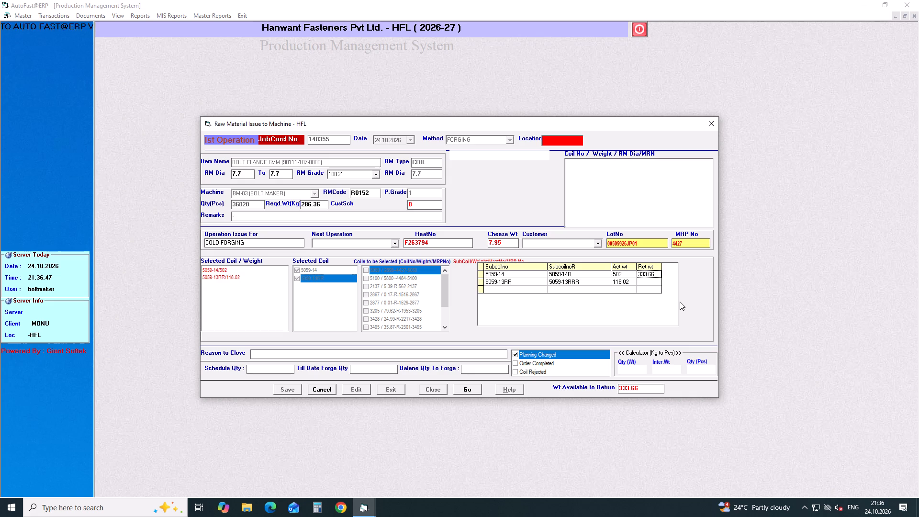
{"action": "left_click", "coordinate": [471, 390]}
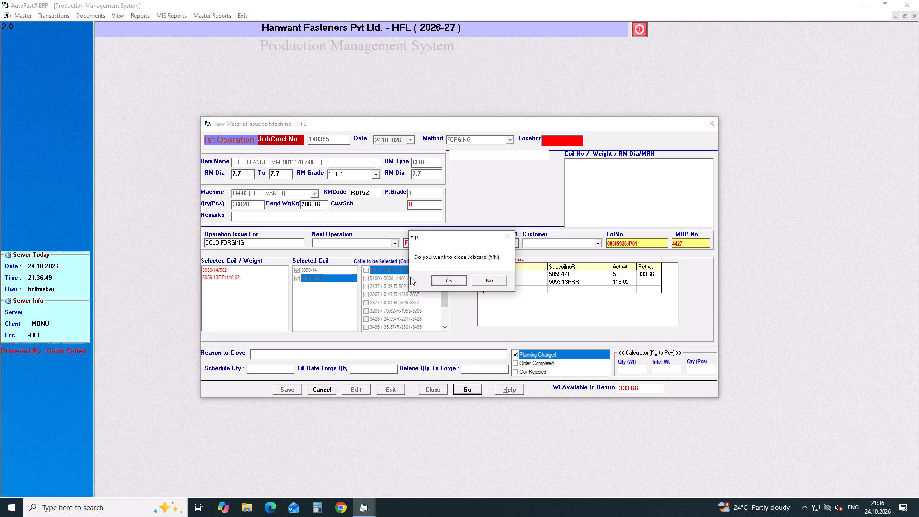
{"action": "left_click", "coordinate": [442, 276]}
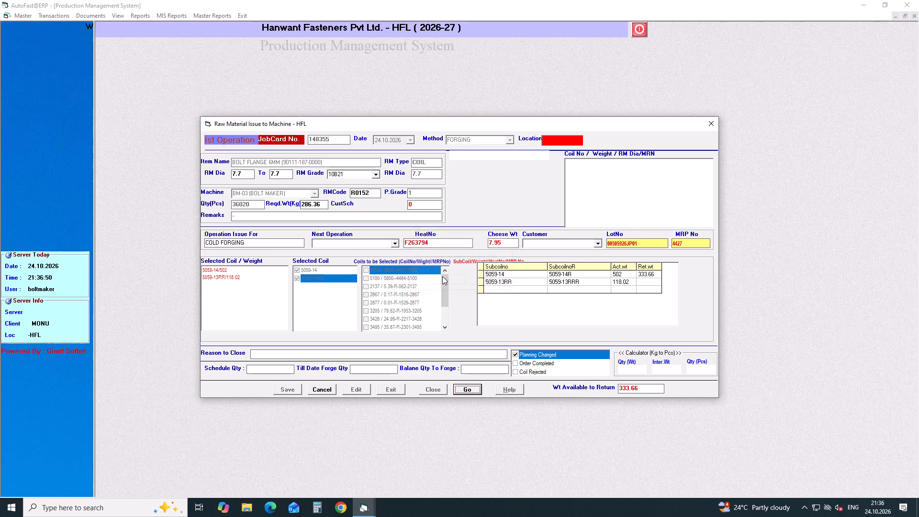
{"action": "left_click", "coordinate": [317, 388]}
Load job card 148356 for closing, enter a return weight of 29.61 for coil 5086-4, close the card and reset the form.
{"action": "left_click", "coordinate": [436, 391]}
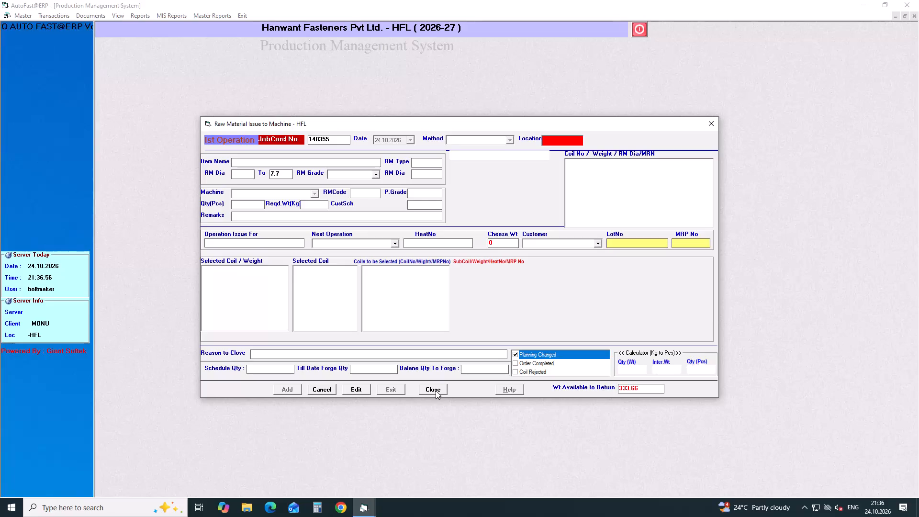
{"action": "key", "text": "BackSpace"}
{"action": "key", "text": "6"}
{"action": "key", "text": "Return"}
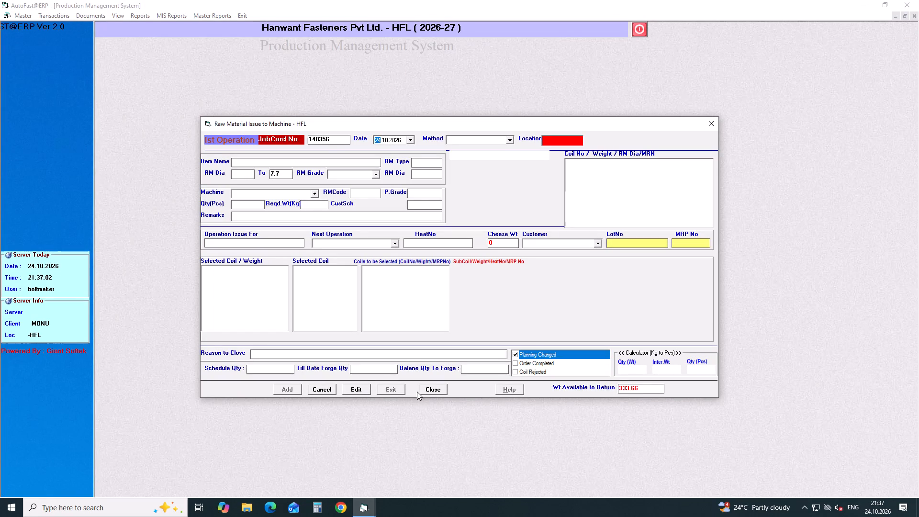
{"action": "left_click", "coordinate": [426, 389]}
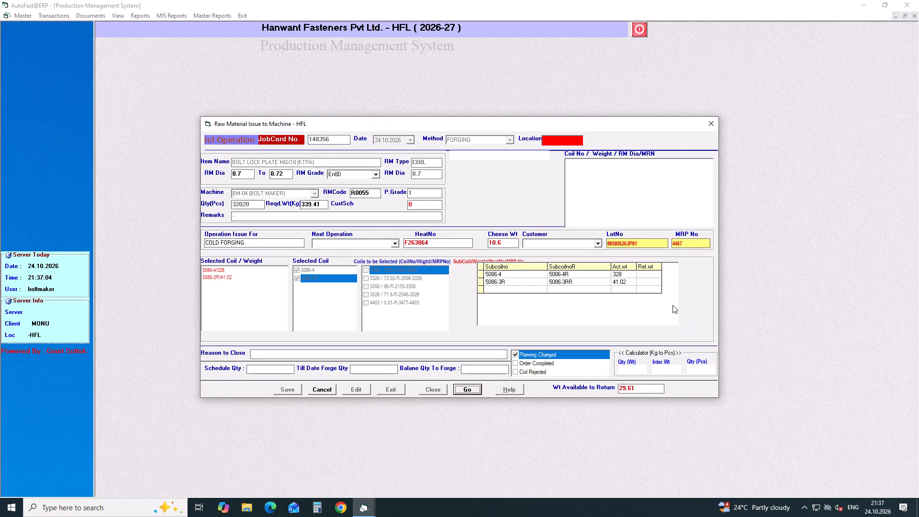
{"action": "left_click", "coordinate": [646, 274]}
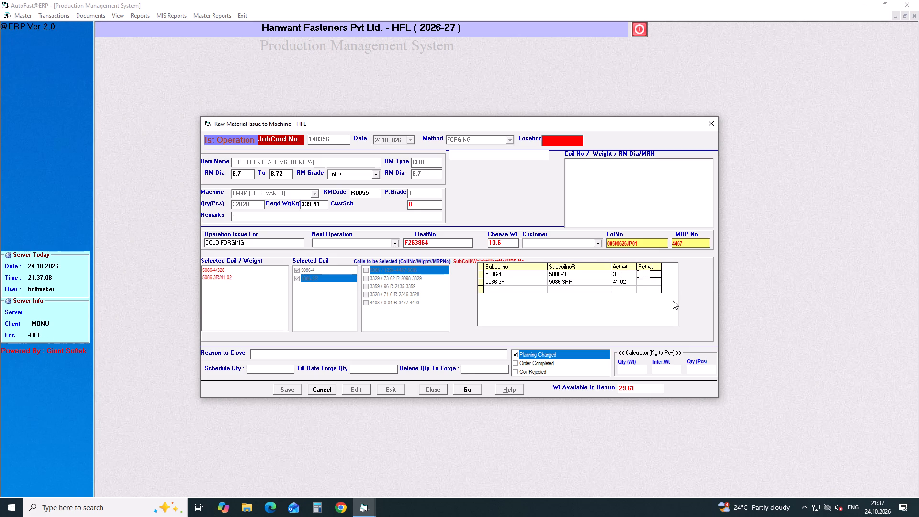
{"action": "type", "text": "29.61"}
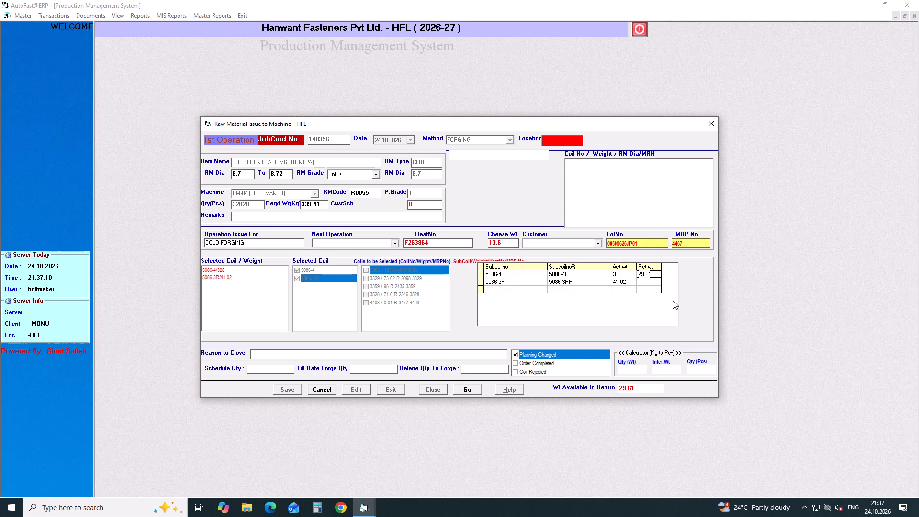
{"action": "left_click", "coordinate": [470, 391]}
{"action": "left_click", "coordinate": [448, 279]}
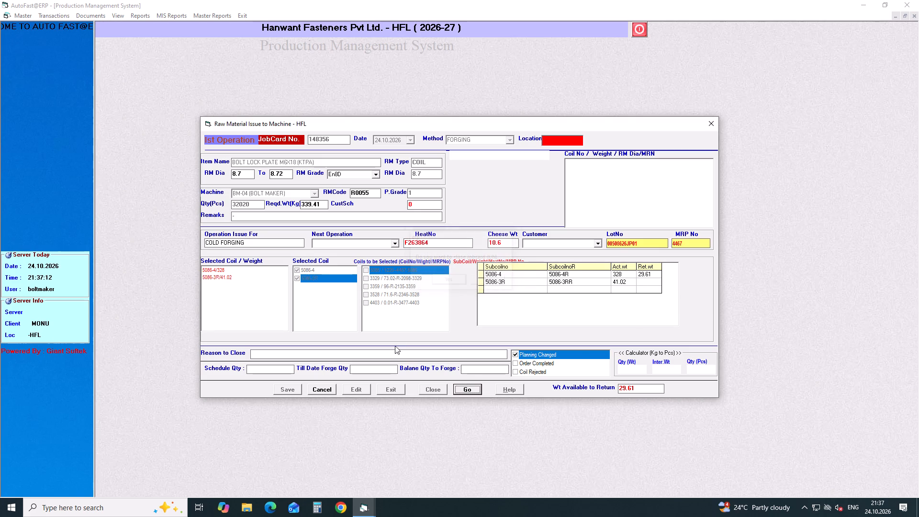
{"action": "left_click", "coordinate": [325, 390]}
Load job card 148357 for closing, enter a return weight of 201.83 for coil 5078-3, close the card and reset the form.
{"action": "left_click", "coordinate": [432, 389]}
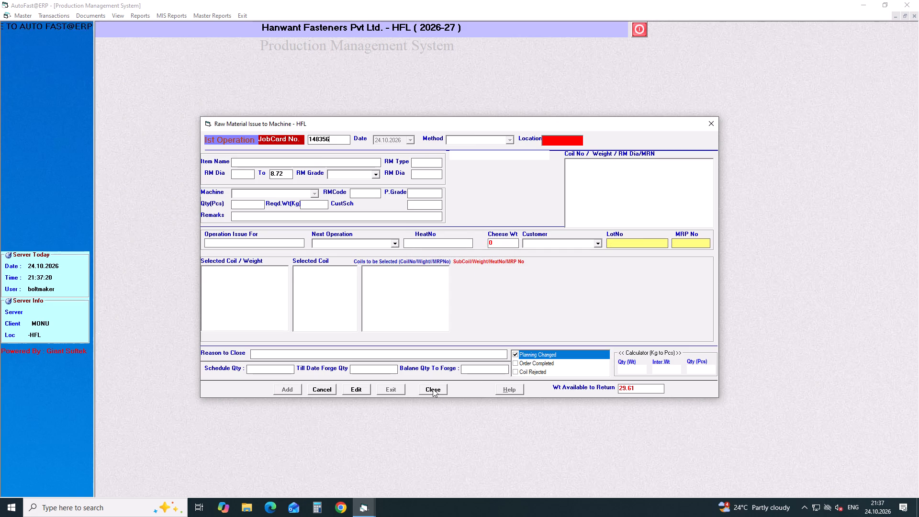
{"action": "key", "text": "BackSpace"}
{"action": "key", "text": "7"}
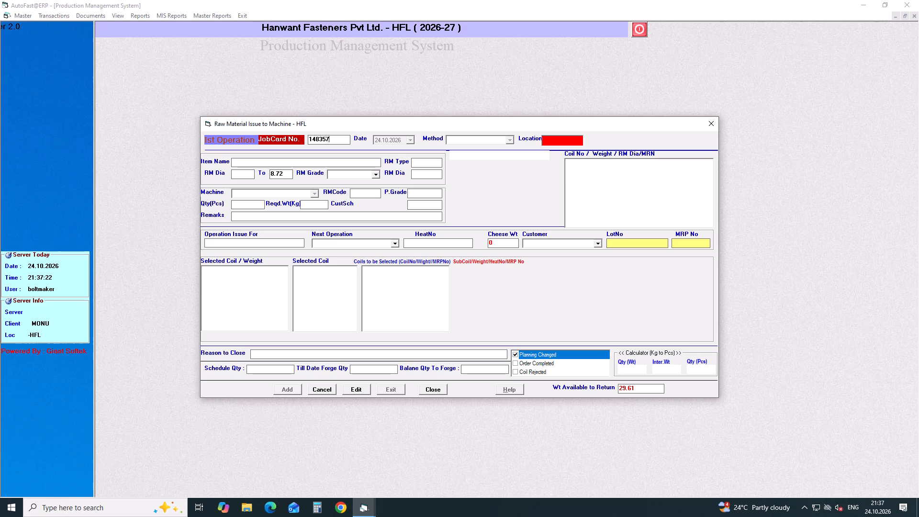
{"action": "key", "text": "Return"}
{"action": "left_click", "coordinate": [433, 389]}
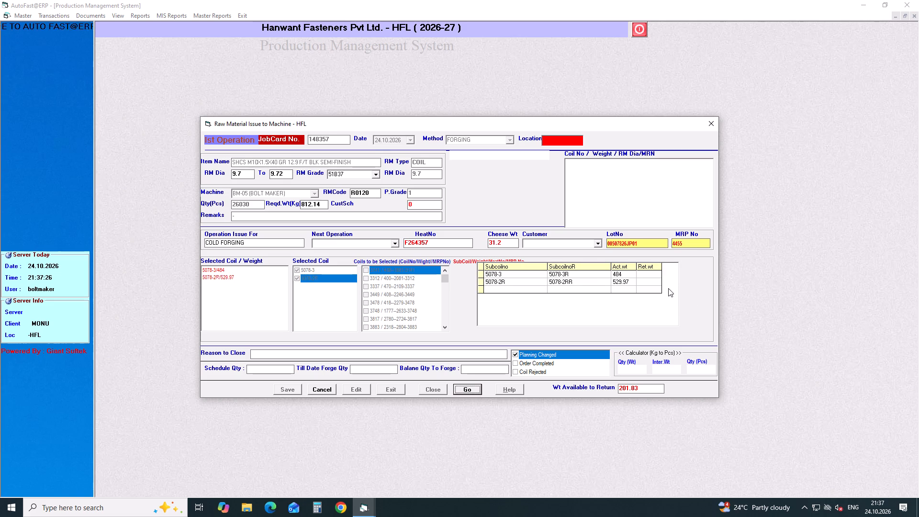
{"action": "left_click", "coordinate": [646, 274]}
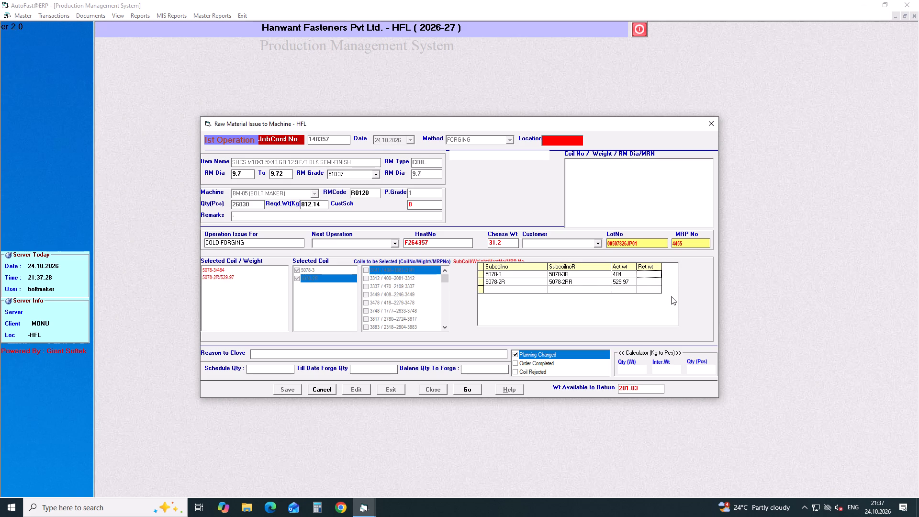
{"action": "type", "text": "201."}
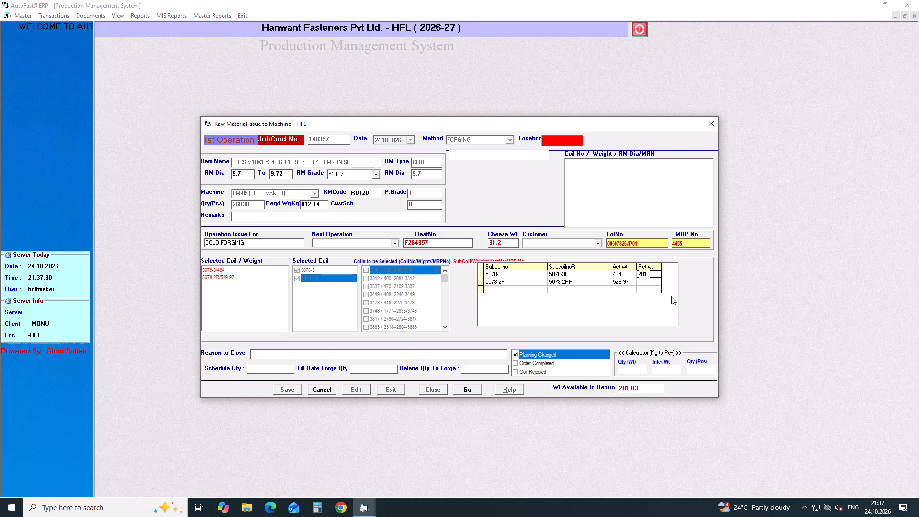
{"action": "type", "text": "83"}
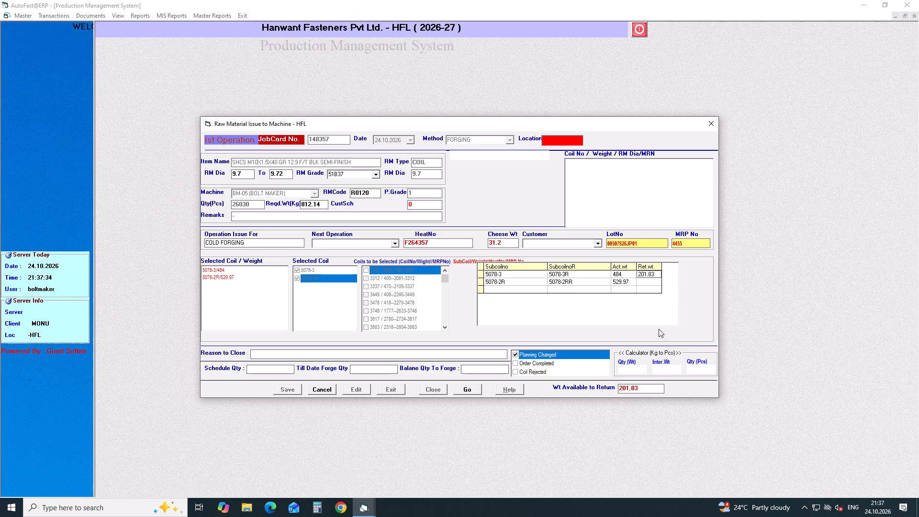
{"action": "left_click", "coordinate": [465, 388]}
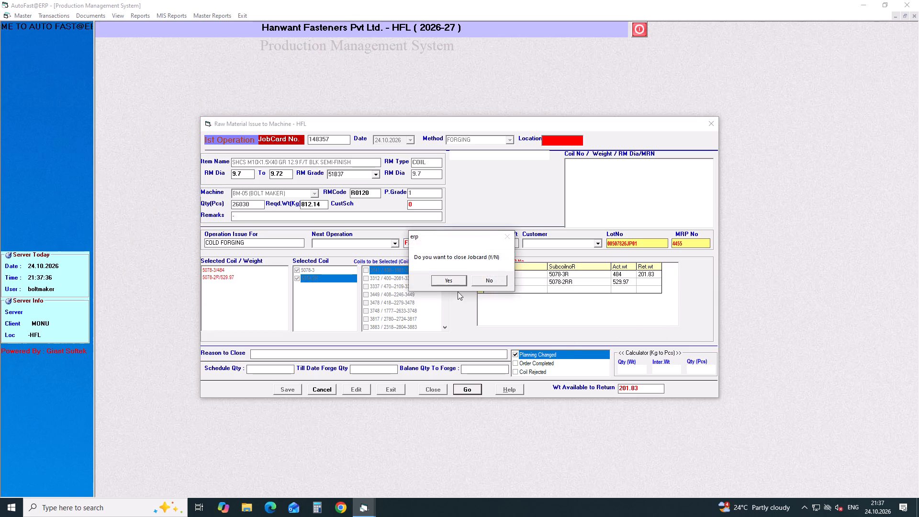
{"action": "left_click", "coordinate": [451, 281]}
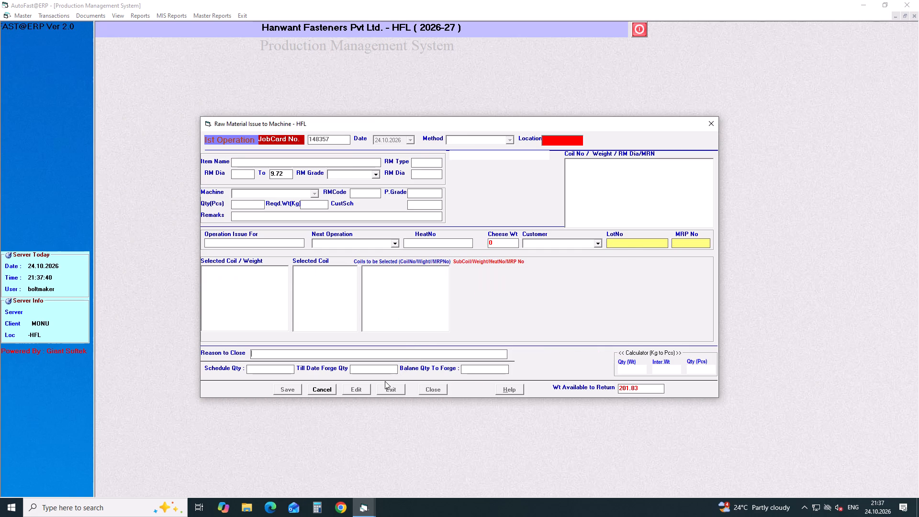
{"action": "left_click", "coordinate": [326, 388]}
Load job card 148358 for closing, enter a return weight of 0.04 for coil 5082-4, close the card and reset the form.
{"action": "left_click", "coordinate": [442, 390]}
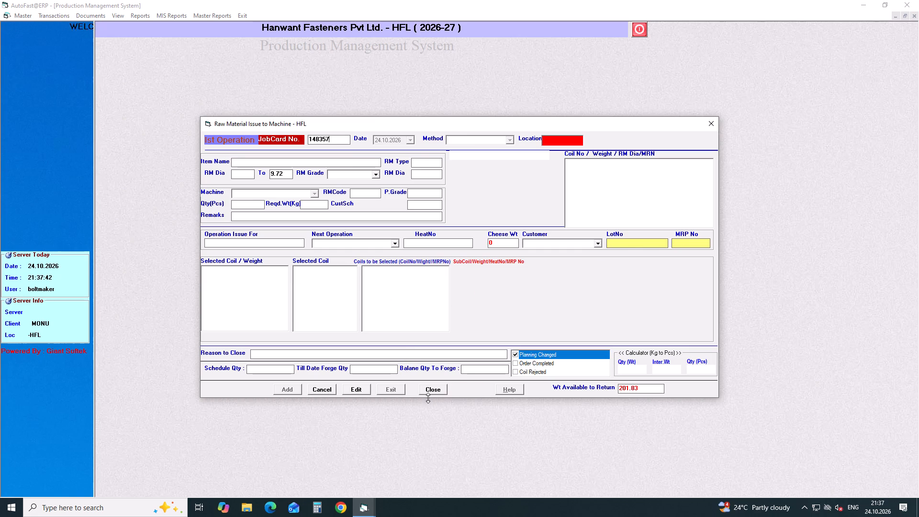
{"action": "key", "text": "BackSpace"}
{"action": "key", "text": "8"}
{"action": "key", "text": "Return"}
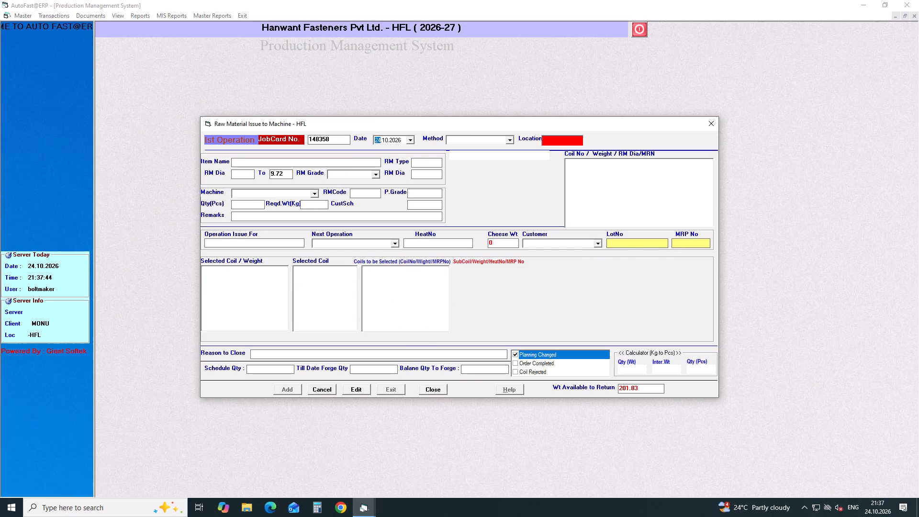
{"action": "left_click", "coordinate": [427, 398]}
{"action": "left_click", "coordinate": [430, 389]}
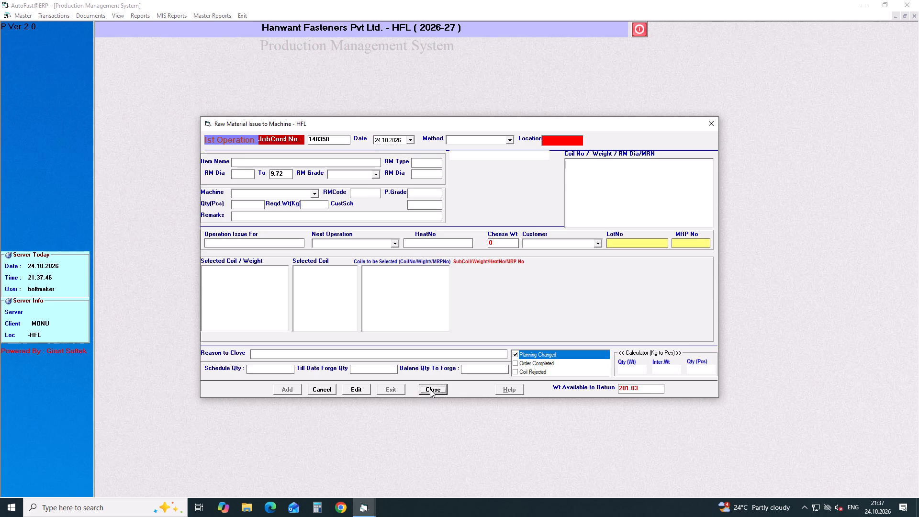
{"action": "left_click", "coordinate": [647, 275]}
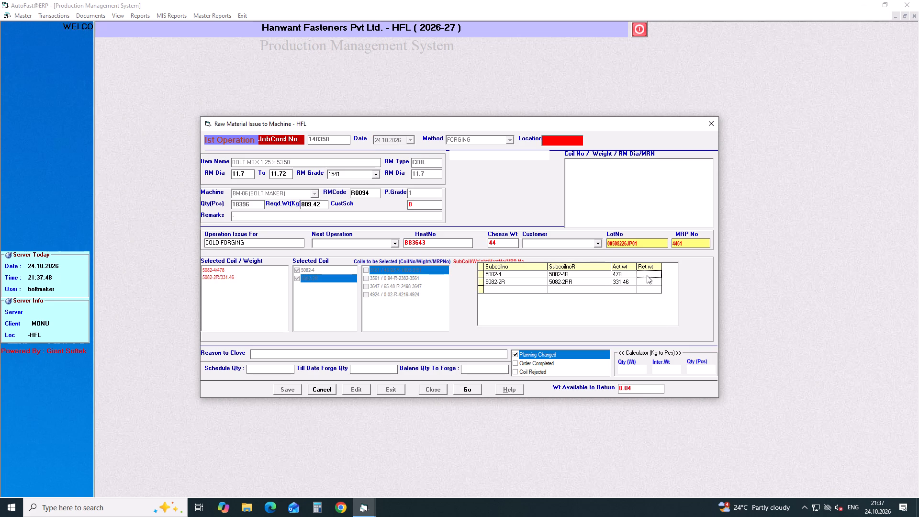
{"action": "type", "text": "0.04"}
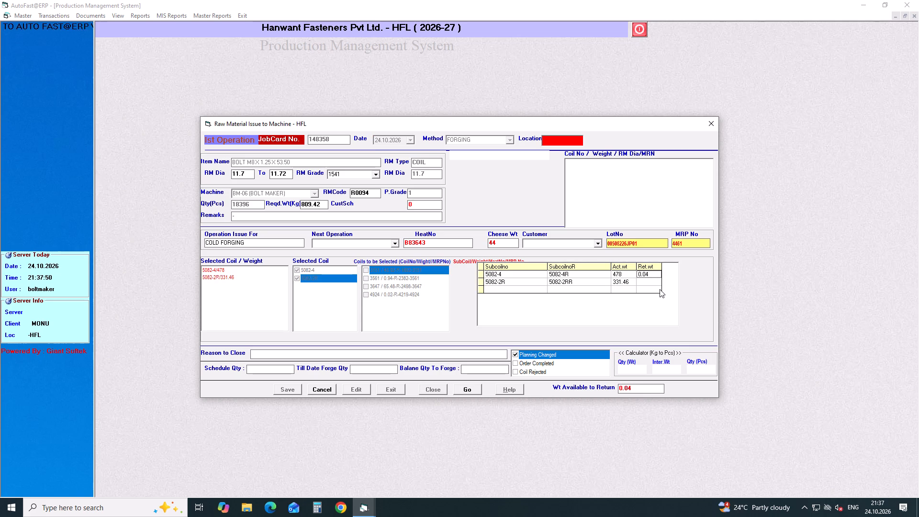
{"action": "left_click", "coordinate": [467, 392]}
{"action": "left_click", "coordinate": [450, 277]}
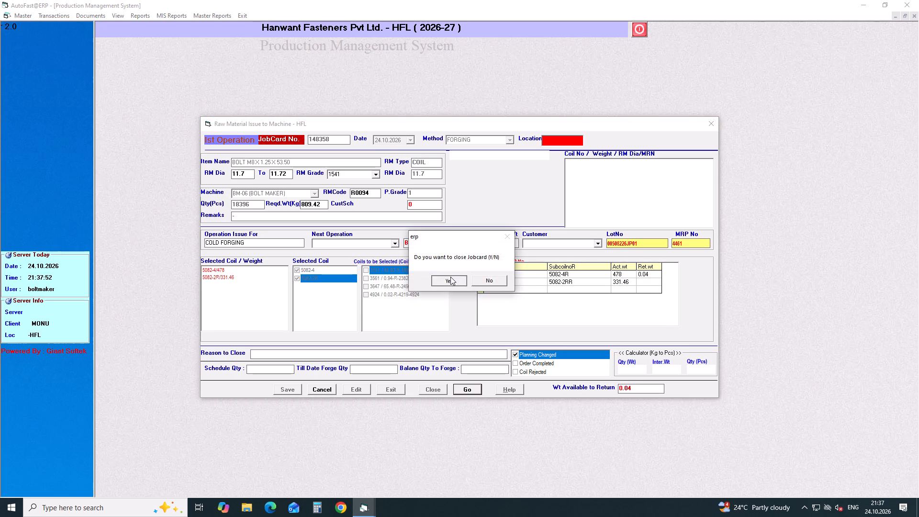
{"action": "left_click", "coordinate": [322, 388]}
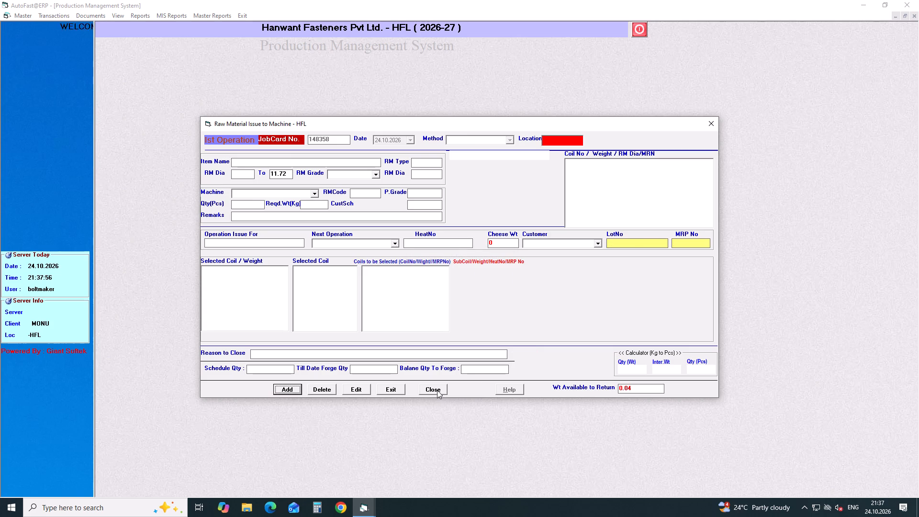
Load job card 148359 for closing, enter a return weight of 692.41 for coil 4923-6, close the card and reset the form.
{"action": "left_click", "coordinate": [436, 389]}
{"action": "key", "text": "BackSpace"}
{"action": "key", "text": "9"}
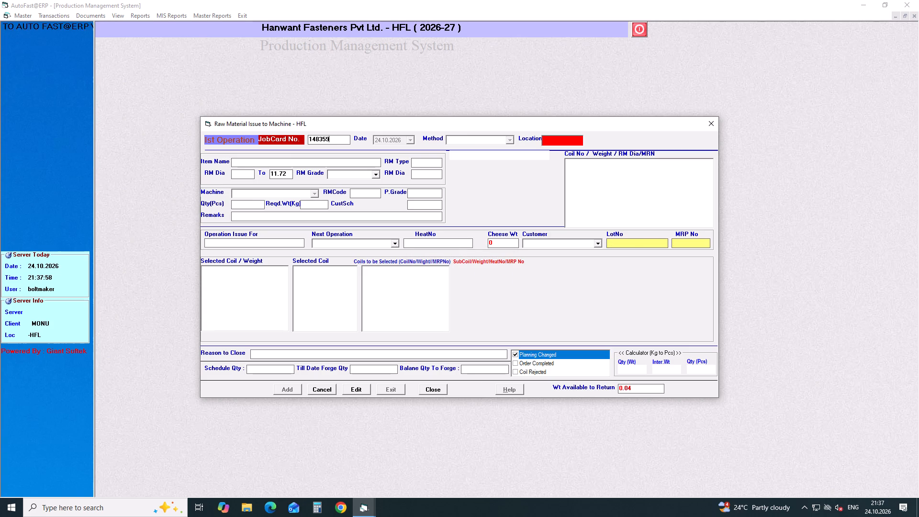
{"action": "key", "text": "Return"}
{"action": "left_click", "coordinate": [436, 389]}
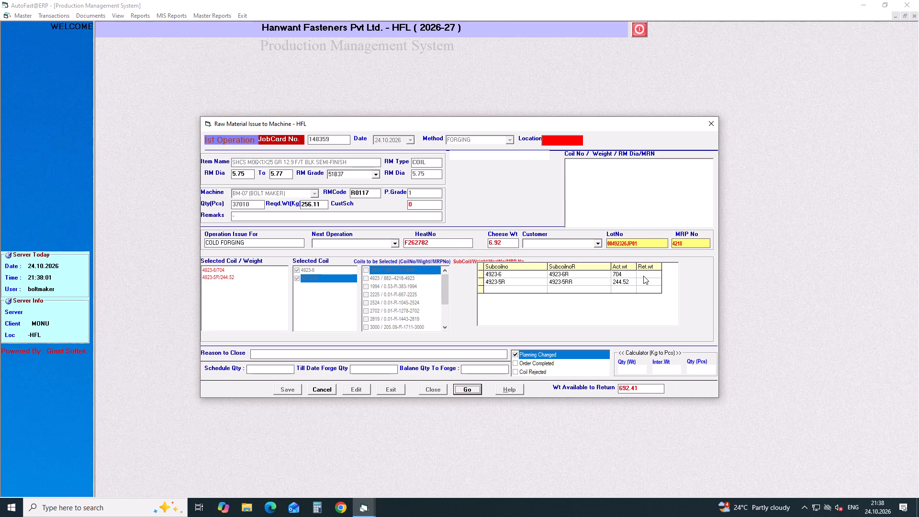
{"action": "left_click", "coordinate": [643, 275]}
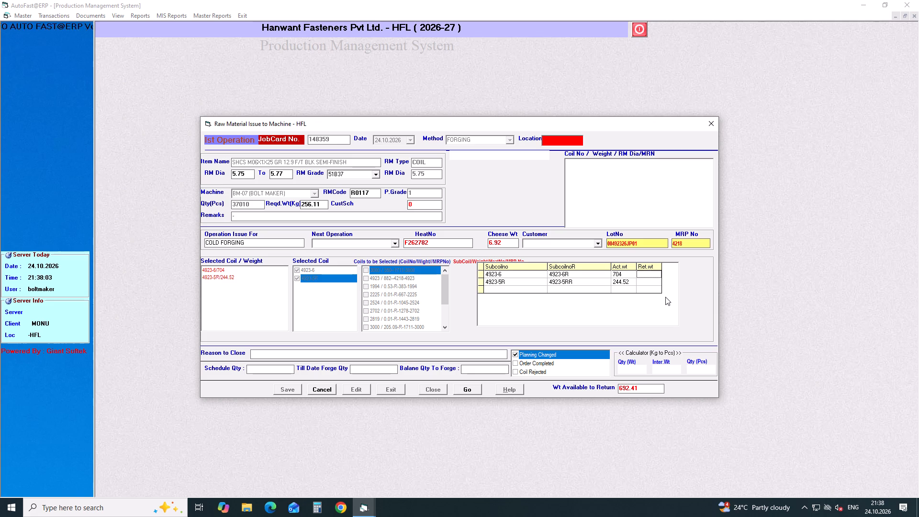
{"action": "type", "text": "692."}
{"action": "type", "text": "41"}
{"action": "left_click", "coordinate": [468, 389]}
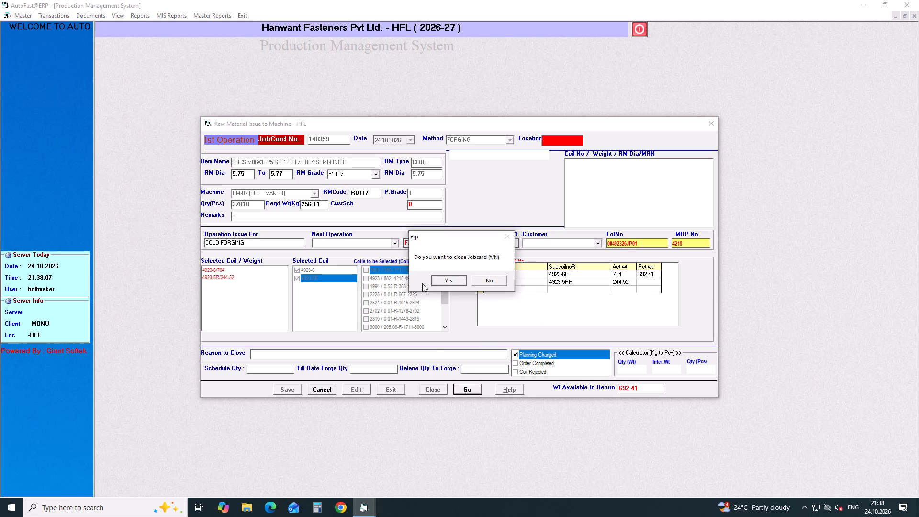
{"action": "left_click", "coordinate": [437, 278]}
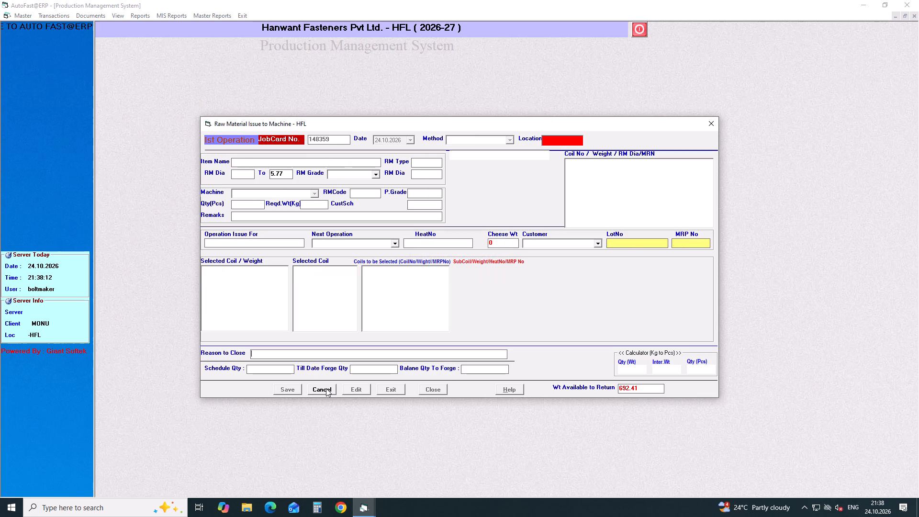
{"action": "left_click", "coordinate": [326, 388]}
Load job card 148360 for closing, enter a return weight of 259.71 for coil 5089-14, close the card and reset the form.
{"action": "left_click", "coordinate": [438, 386]}
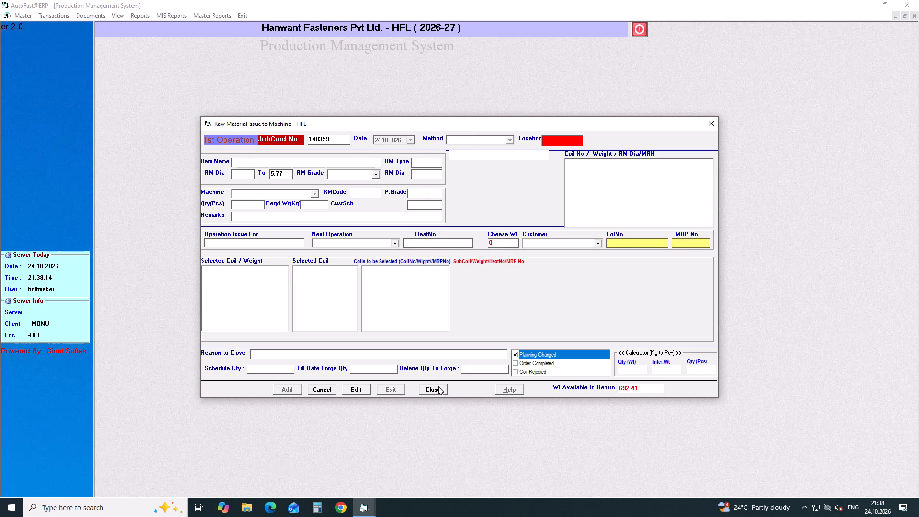
{"action": "key", "text": "BackSpace"}
{"action": "key", "text": "BackSpace"}
{"action": "type", "text": "60"}
{"action": "key", "text": "Return"}
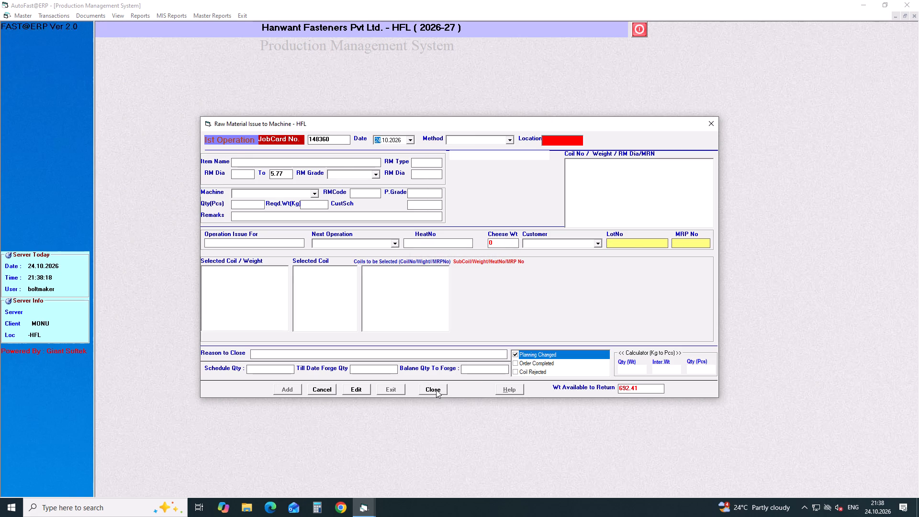
{"action": "left_click", "coordinate": [436, 388]}
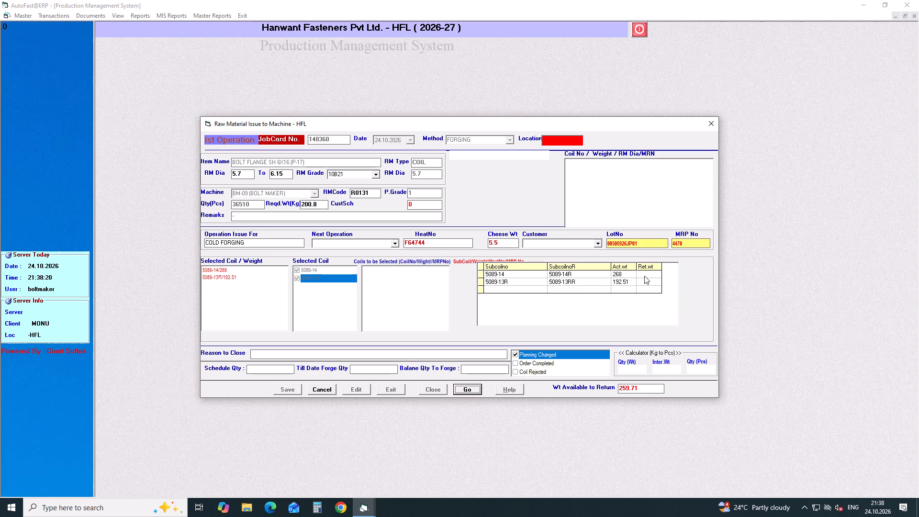
{"action": "left_click", "coordinate": [644, 275]}
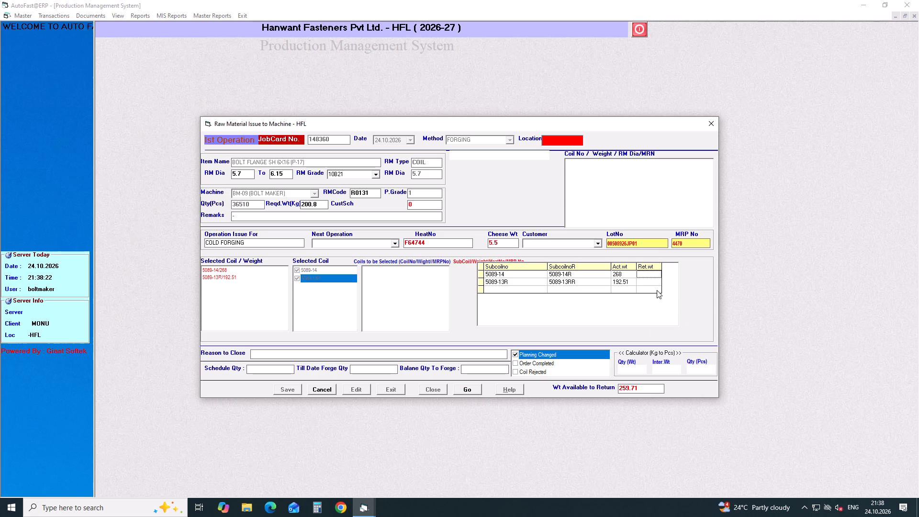
{"action": "type", "text": "259.9"}
{"action": "key", "text": "BackSpace"}
{"action": "type", "text": "71"}
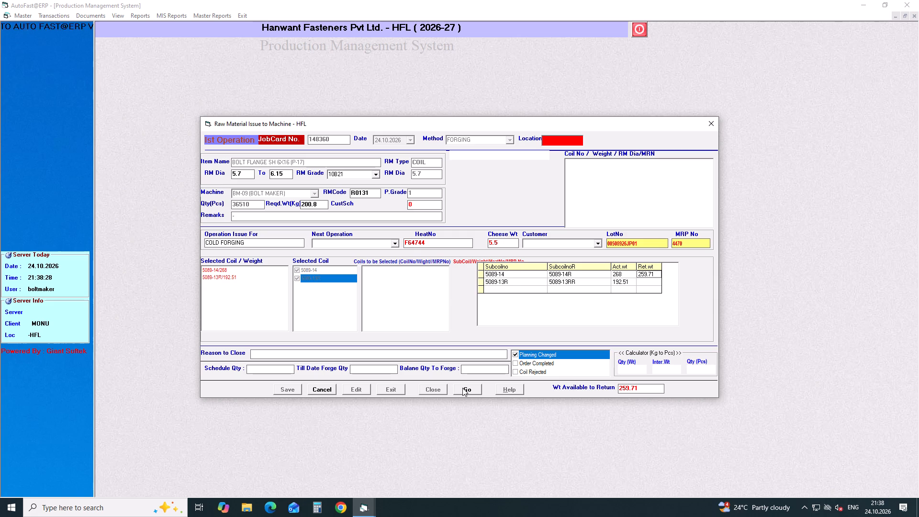
{"action": "left_click", "coordinate": [462, 388]}
{"action": "left_click", "coordinate": [453, 280]}
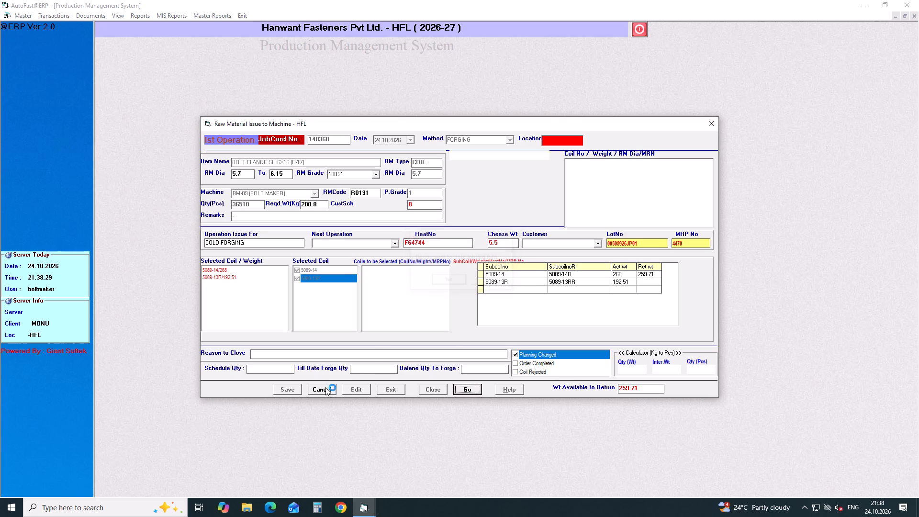
{"action": "left_click", "coordinate": [325, 387]}
Load job card 148361 for closing, enter a return weight of 103.36 for coil 5052-3, close the card and reset the form.
{"action": "left_click", "coordinate": [434, 390]}
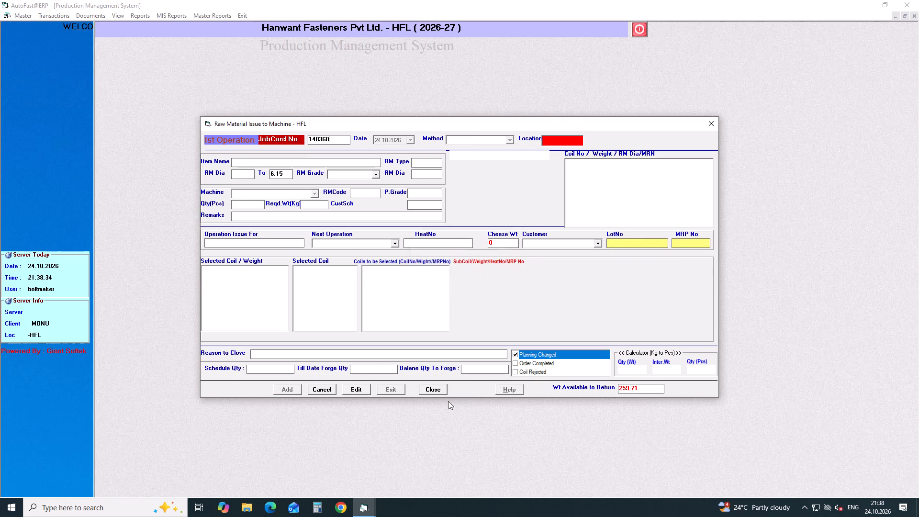
{"action": "key", "text": "BackSpace"}
{"action": "key", "text": "1"}
{"action": "key", "text": "Return"}
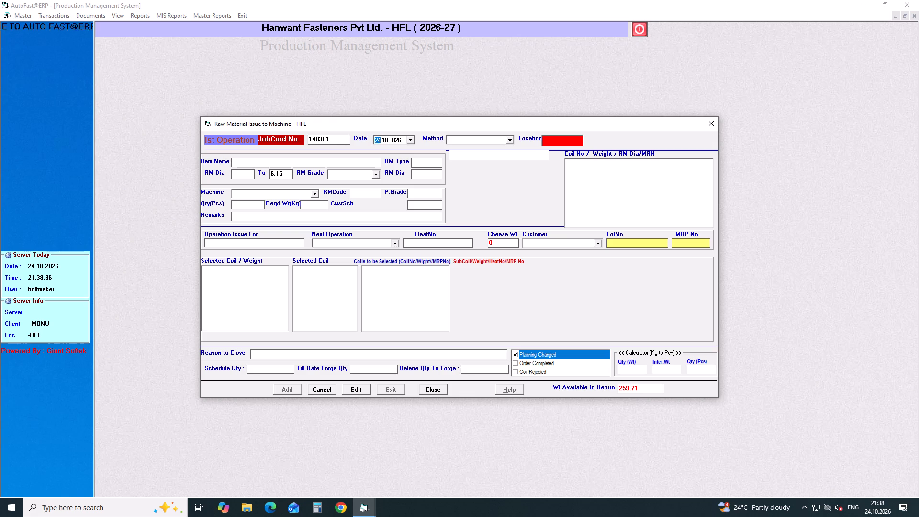
{"action": "left_click", "coordinate": [448, 401]}
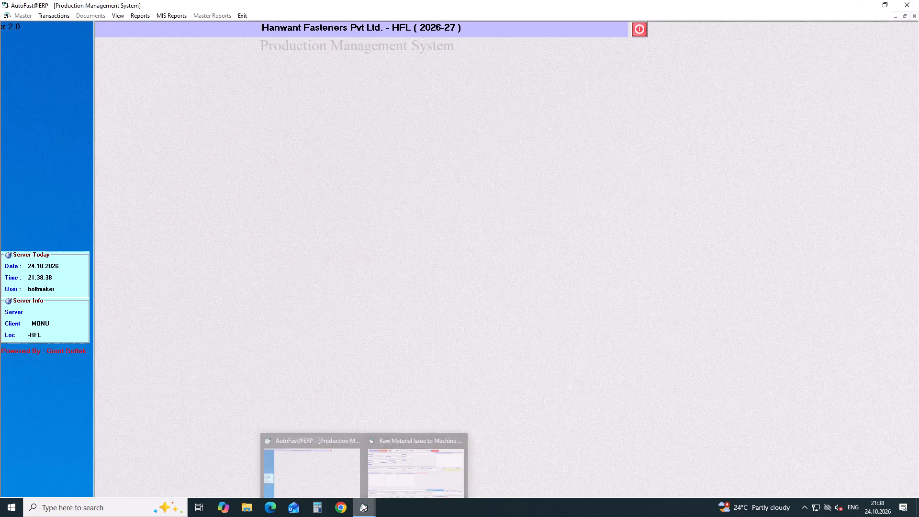
{"action": "left_click", "coordinate": [402, 462]}
{"action": "left_click", "coordinate": [434, 388]}
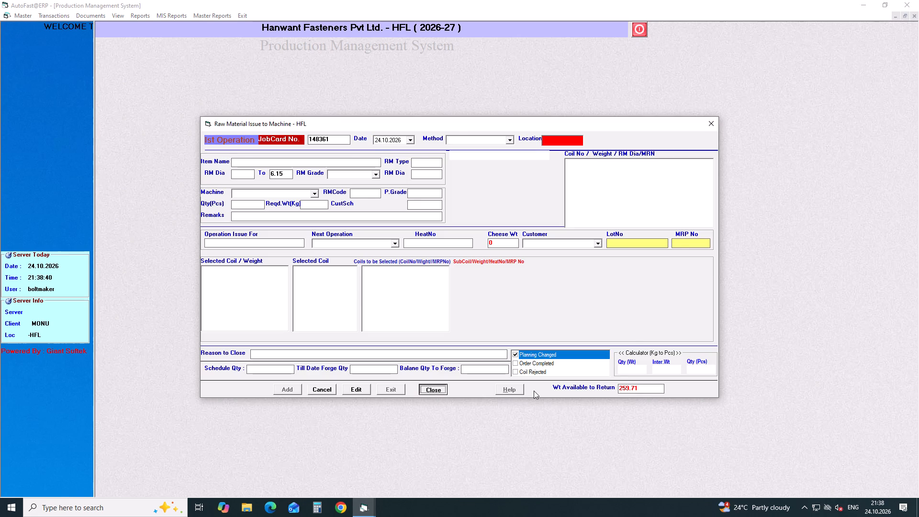
{"action": "left_click", "coordinate": [644, 275]}
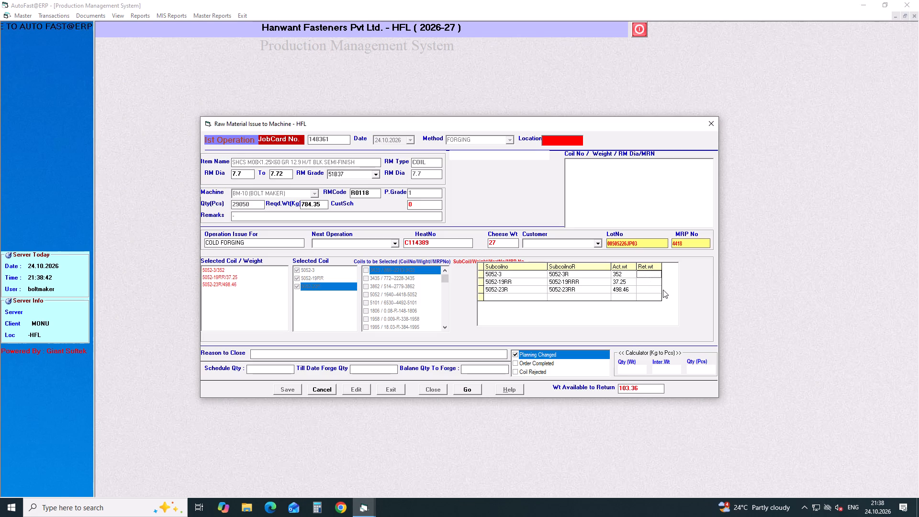
{"action": "type", "text": "103."}
{"action": "type", "text": "36"}
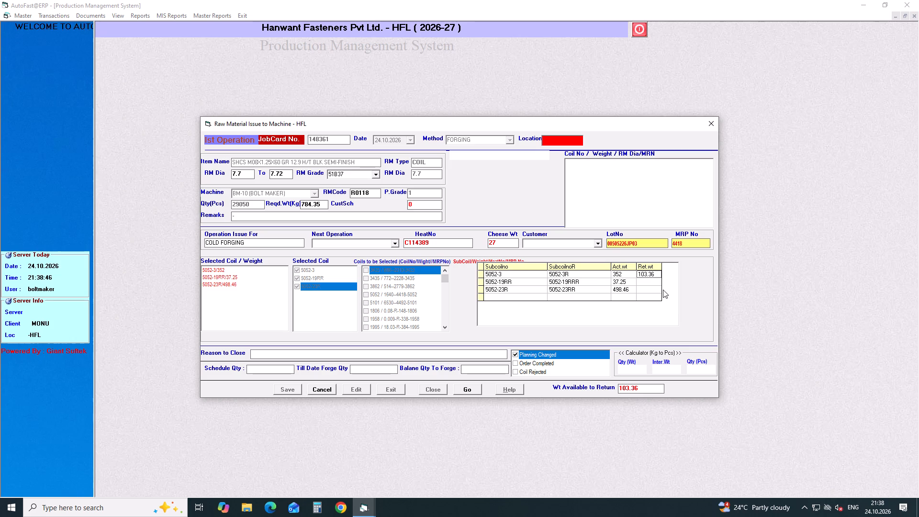
{"action": "left_click", "coordinate": [470, 388]}
{"action": "left_click", "coordinate": [445, 279]}
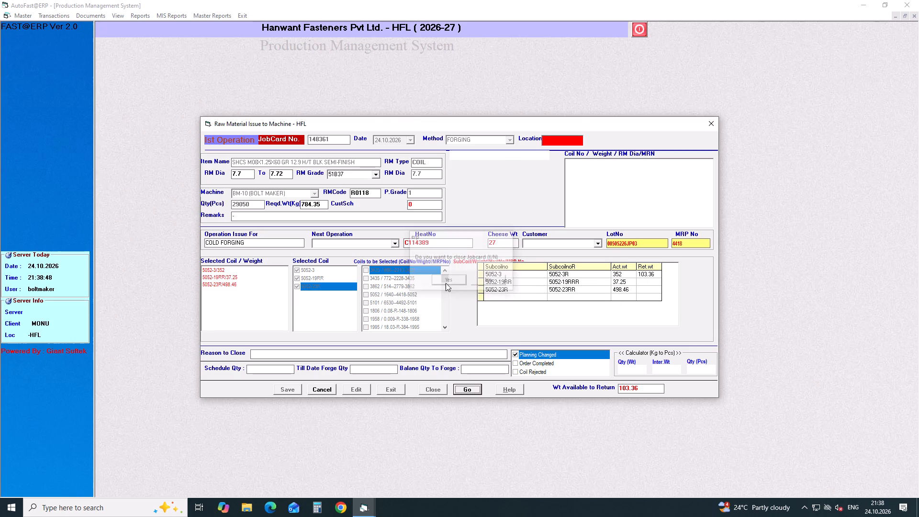
{"action": "left_click", "coordinate": [325, 388]}
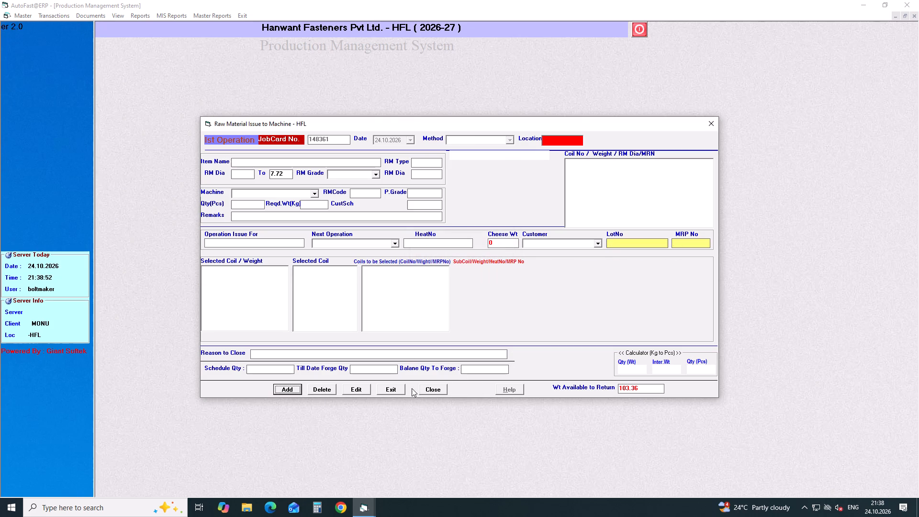
Load job card 148362 for closing, enter a return weight of 221.39 for coil 5009-1, close the card and exit the form.
{"action": "left_click", "coordinate": [428, 388]}
{"action": "key", "text": "BackSpace"}
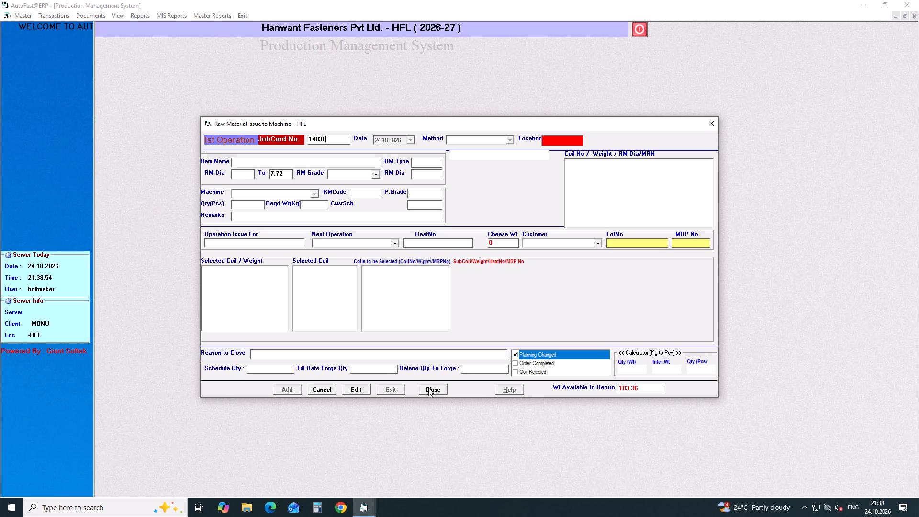
{"action": "key", "text": "2"}
{"action": "key", "text": "Return"}
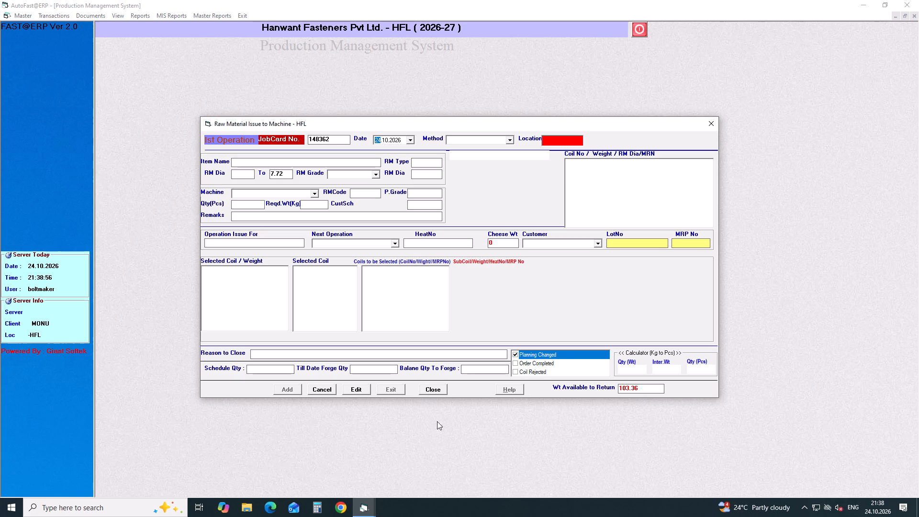
{"action": "left_click", "coordinate": [433, 388]}
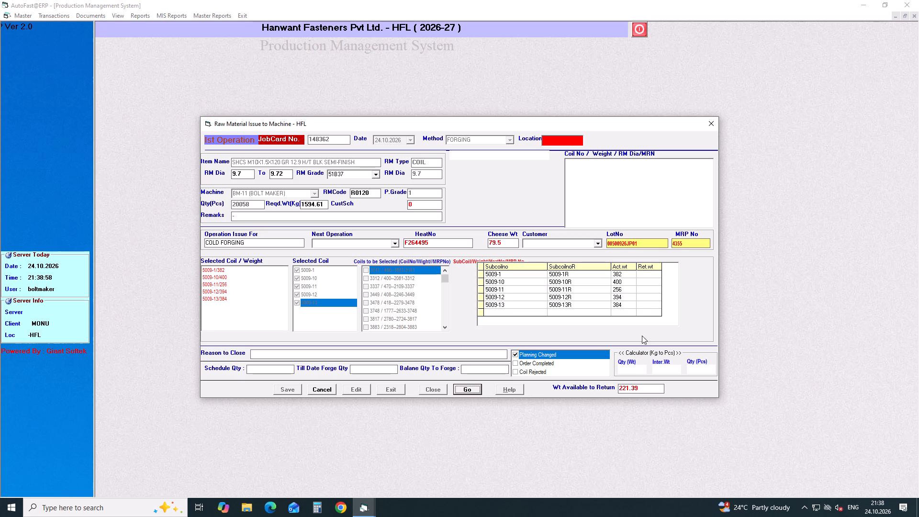
{"action": "left_click", "coordinate": [648, 274]}
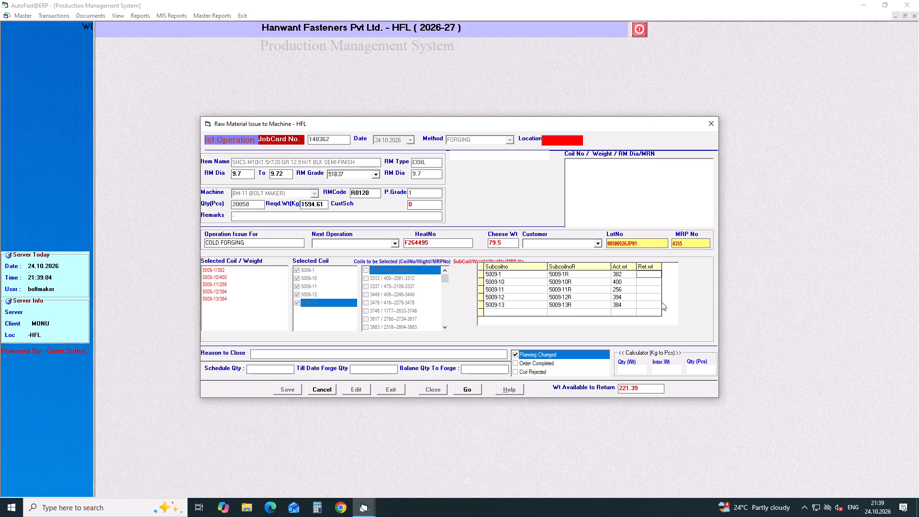
{"action": "type", "text": "221.39"}
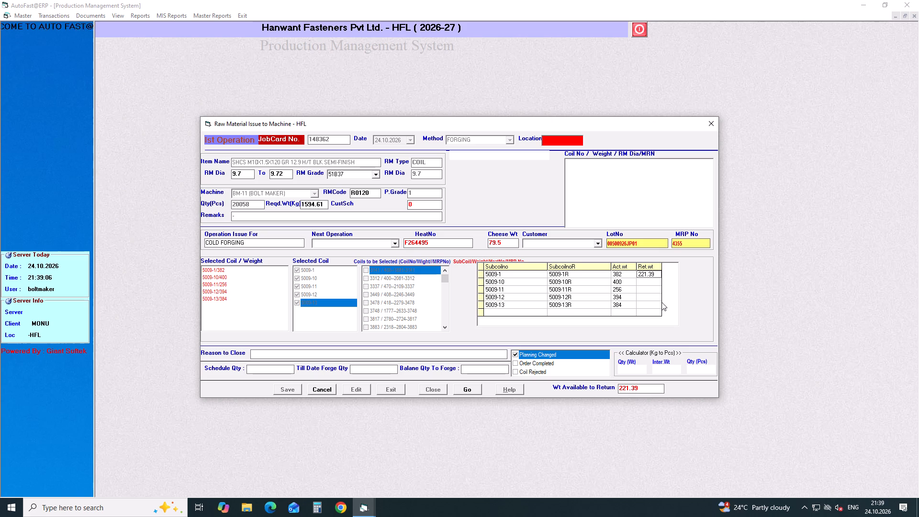
{"action": "left_click", "coordinate": [473, 388]}
{"action": "left_click", "coordinate": [438, 279]}
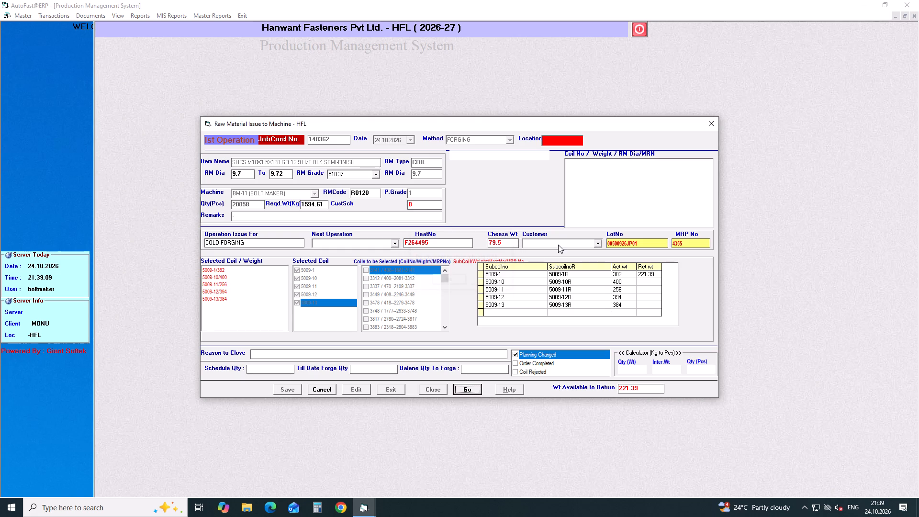
{"action": "left_click", "coordinate": [711, 122]}
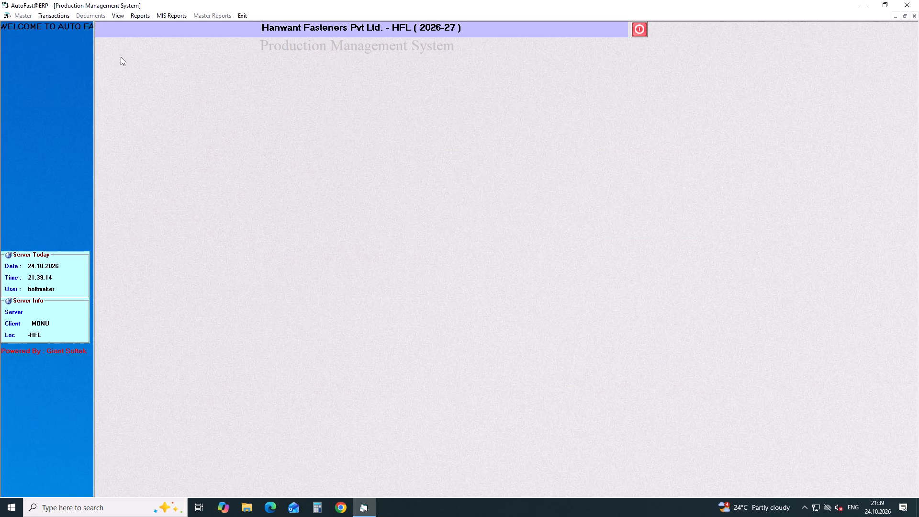
Review the first-operation job card status report for pending cards from 20.10.2026 to 24.10.2026, and close it.
{"action": "left_click", "coordinate": [141, 16]}
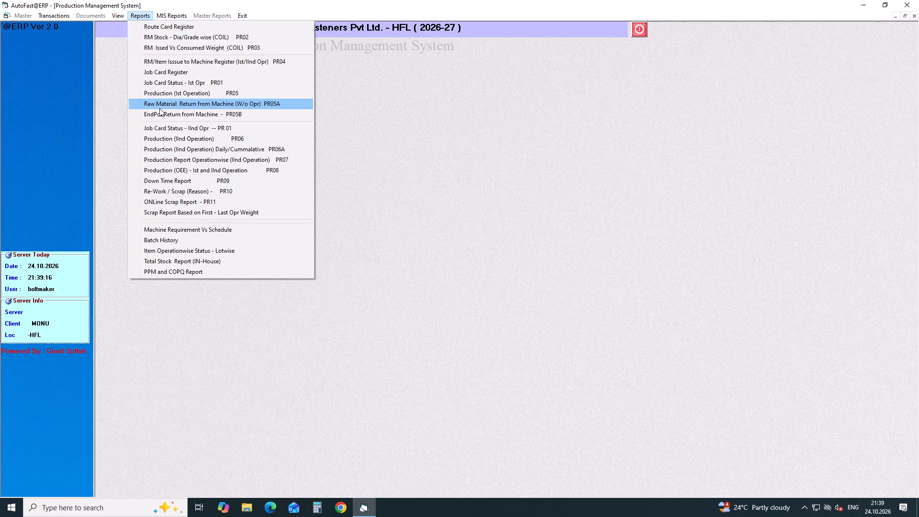
{"action": "left_click", "coordinate": [165, 83]}
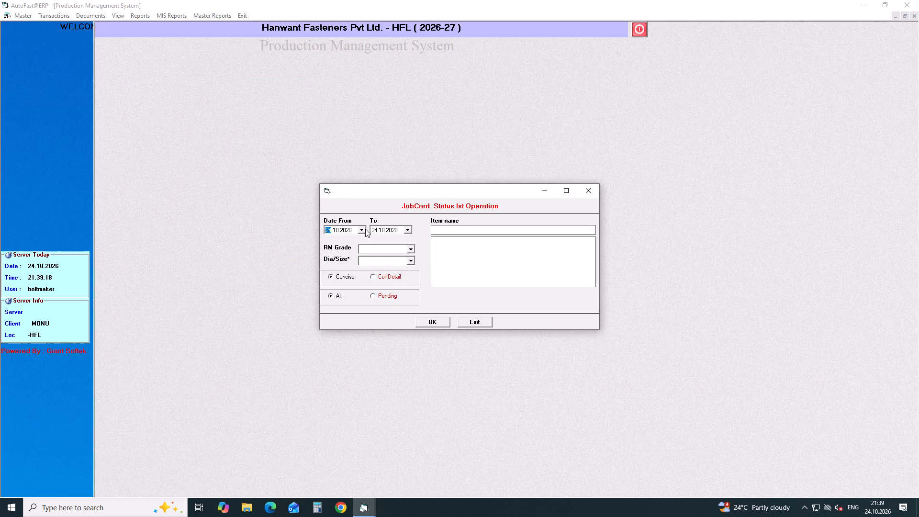
{"action": "left_click", "coordinate": [360, 229]}
{"action": "left_click", "coordinate": [346, 283]}
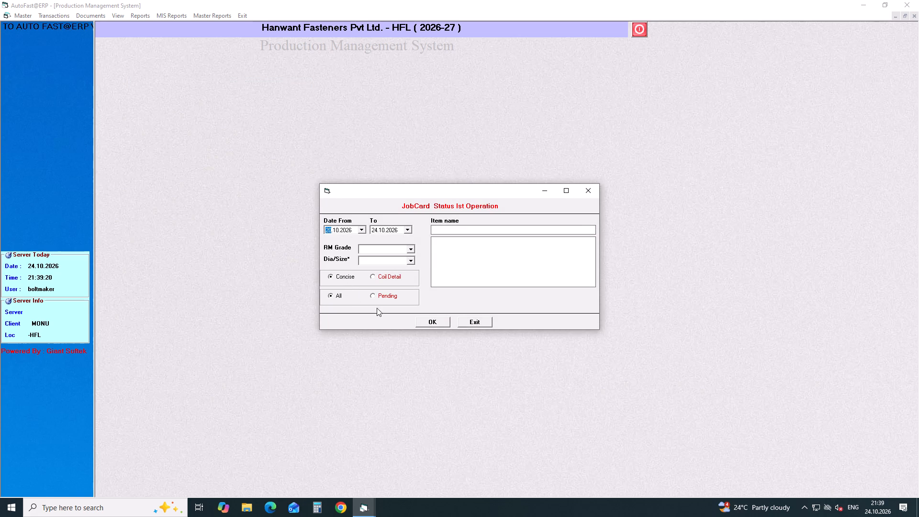
{"action": "left_click", "coordinate": [381, 297]}
{"action": "left_click", "coordinate": [424, 321]}
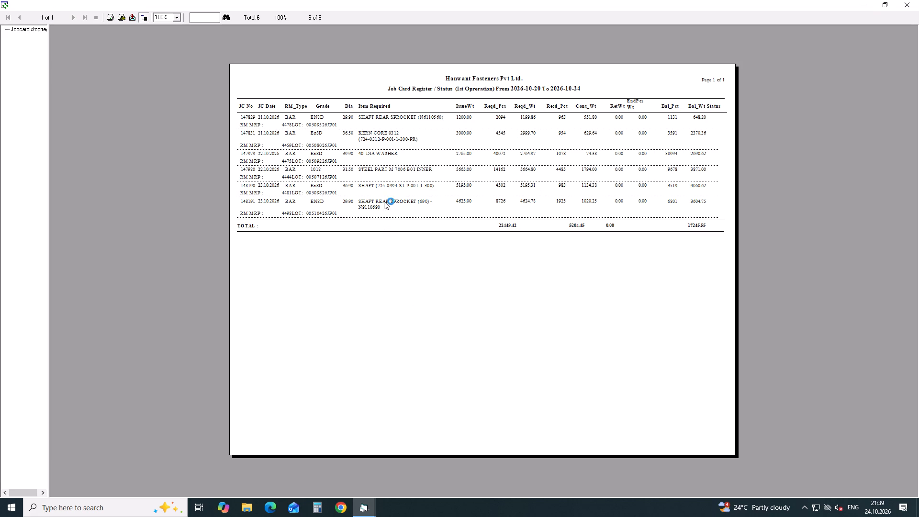
{"action": "left_click", "coordinate": [908, 5]}
{"action": "left_click", "coordinate": [586, 188]}
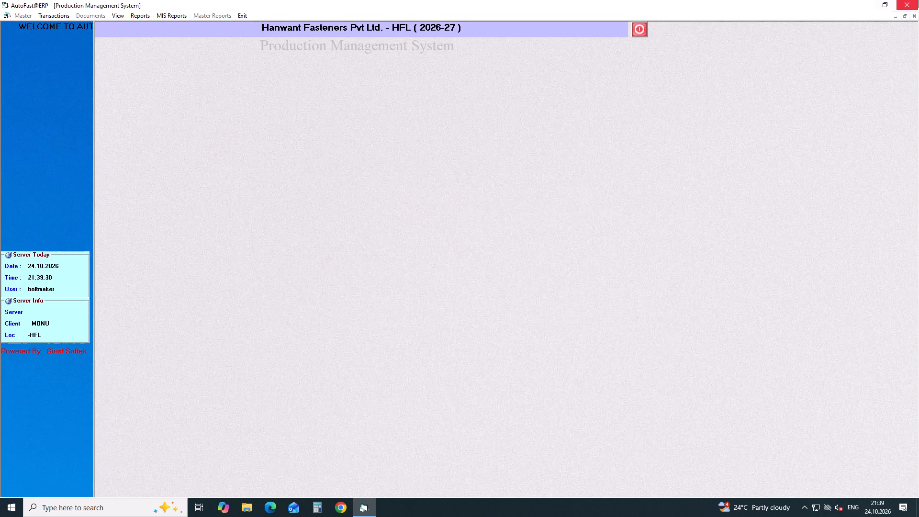
Exit the AutoFast@ERP production management system.
{"action": "left_click", "coordinate": [918, 4]}
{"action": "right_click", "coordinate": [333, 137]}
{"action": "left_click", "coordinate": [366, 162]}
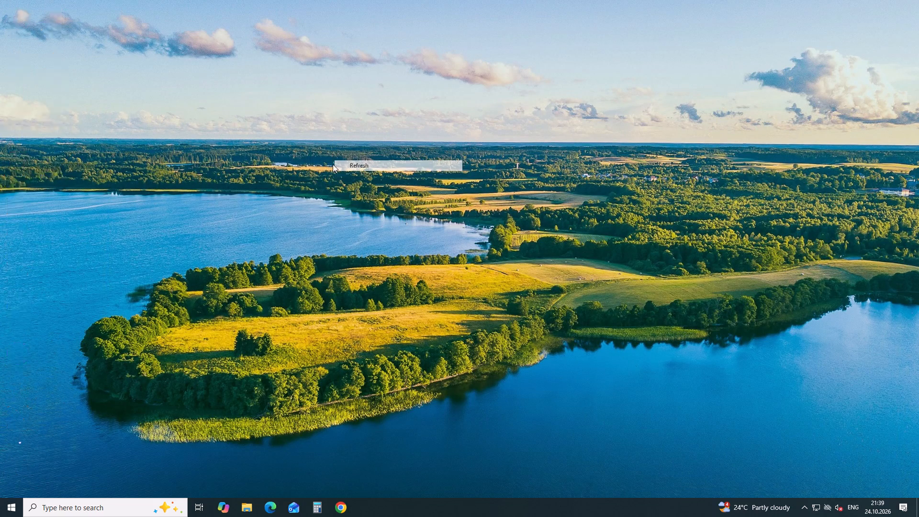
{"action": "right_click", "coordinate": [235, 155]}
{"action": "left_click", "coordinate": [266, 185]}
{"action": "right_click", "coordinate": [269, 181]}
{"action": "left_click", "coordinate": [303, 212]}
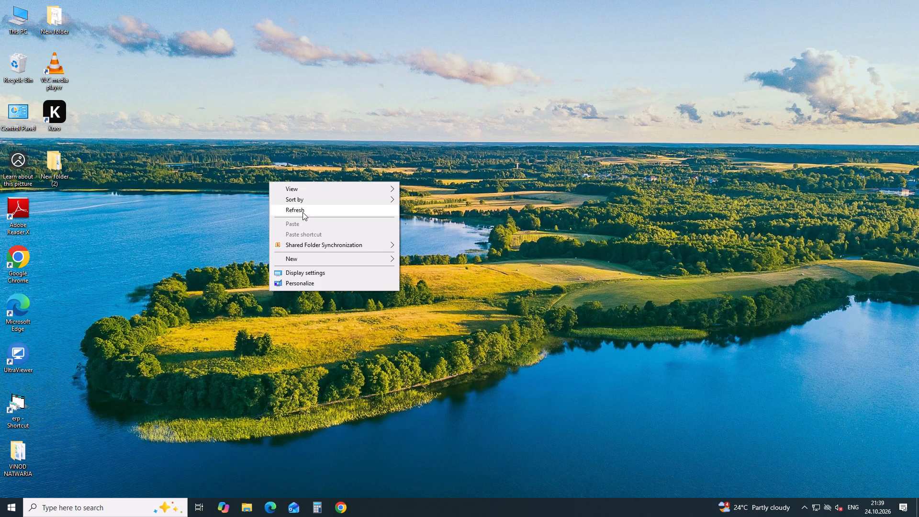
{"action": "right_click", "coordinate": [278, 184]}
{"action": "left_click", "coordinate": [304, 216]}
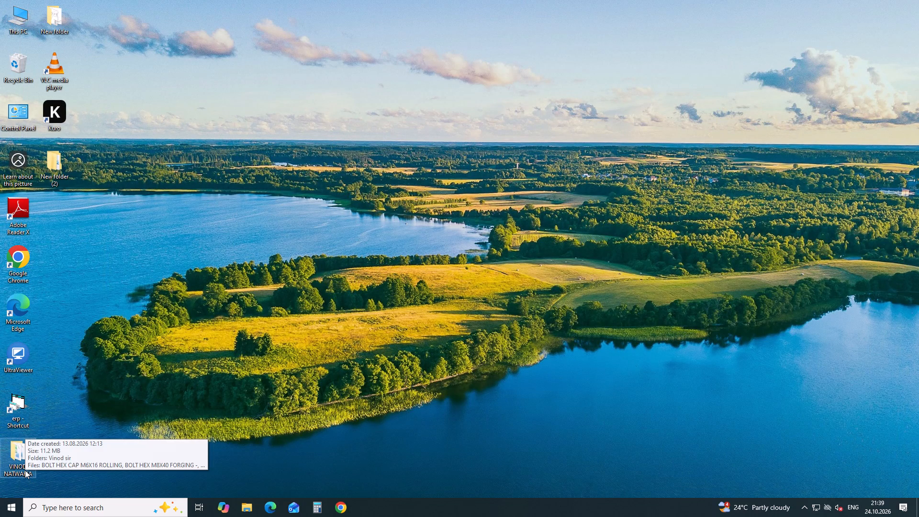
Look through the bolt files folder on the desktop and its Vinod sir subfolder, and close the window.
{"action": "double_click", "coordinate": [25, 470]}
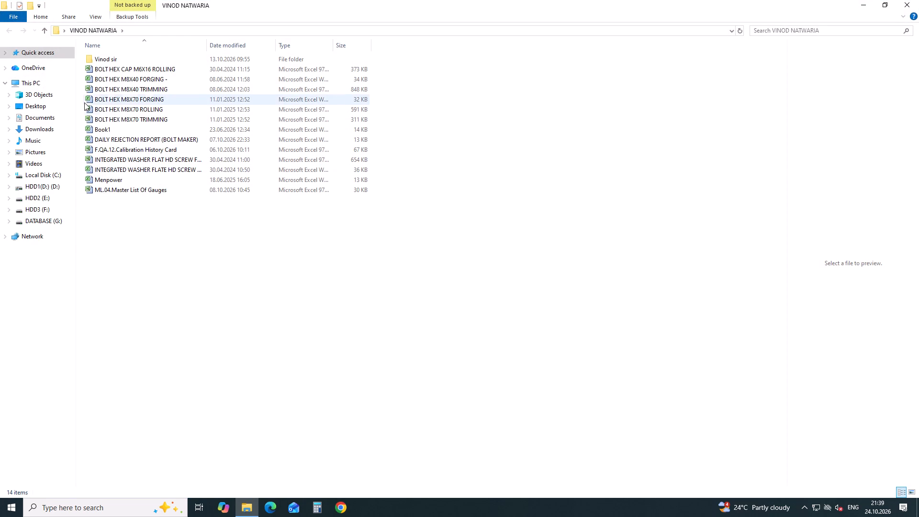
{"action": "double_click", "coordinate": [107, 57]}
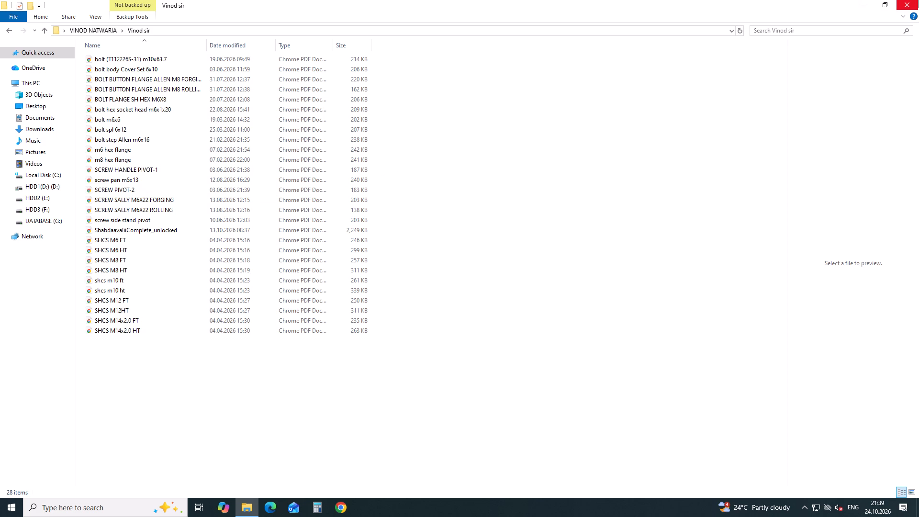
{"action": "left_click", "coordinate": [905, 4]}
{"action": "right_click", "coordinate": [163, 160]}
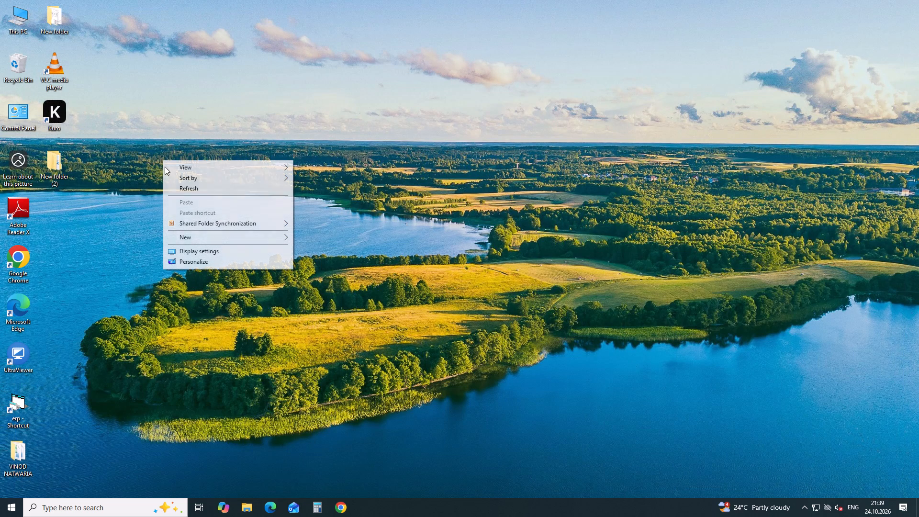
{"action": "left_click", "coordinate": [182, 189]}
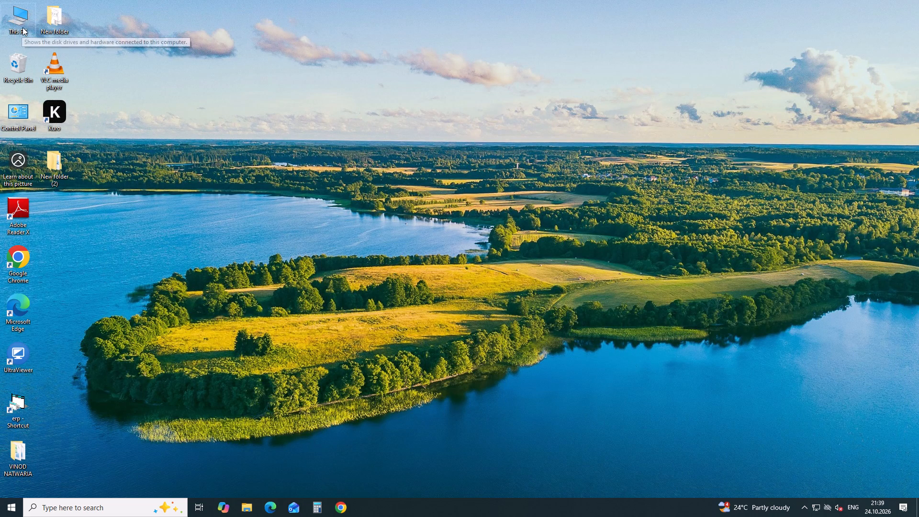
Open the SCREW PAN M6X12 FORGING workbook from drive D, under Hader, HADER PROCESS SHEET, INDO AUTO PROCESS SHEET, and dismiss the activation notice.
{"action": "left_click", "coordinate": [22, 27]}
{"action": "left_click", "coordinate": [22, 27]}
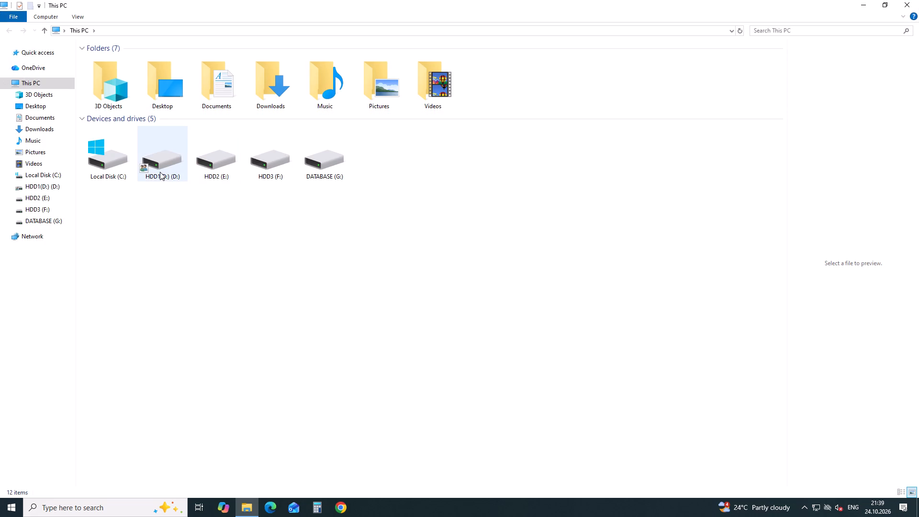
{"action": "double_click", "coordinate": [160, 172]}
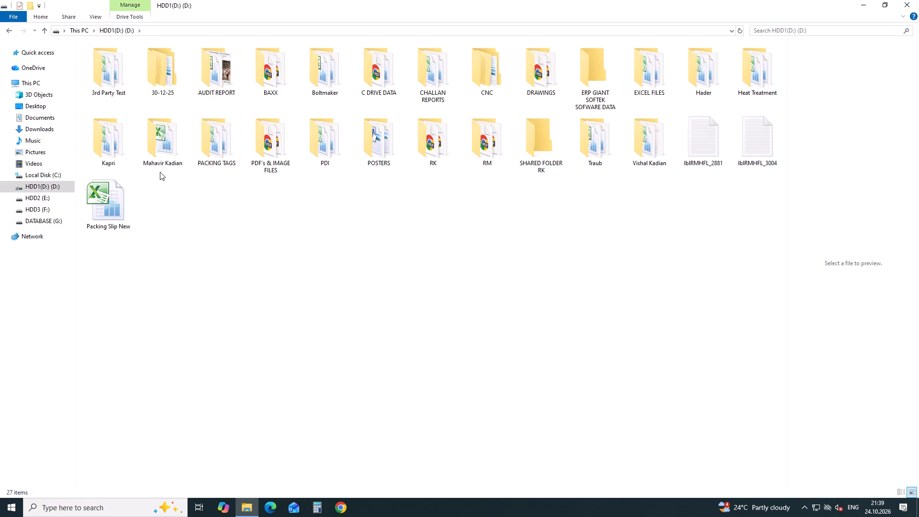
{"action": "double_click", "coordinate": [700, 79]}
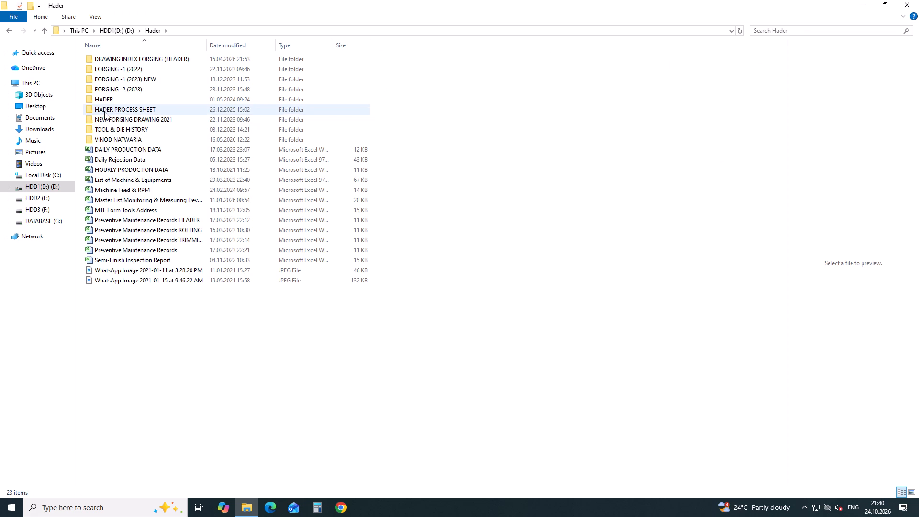
{"action": "double_click", "coordinate": [105, 112]}
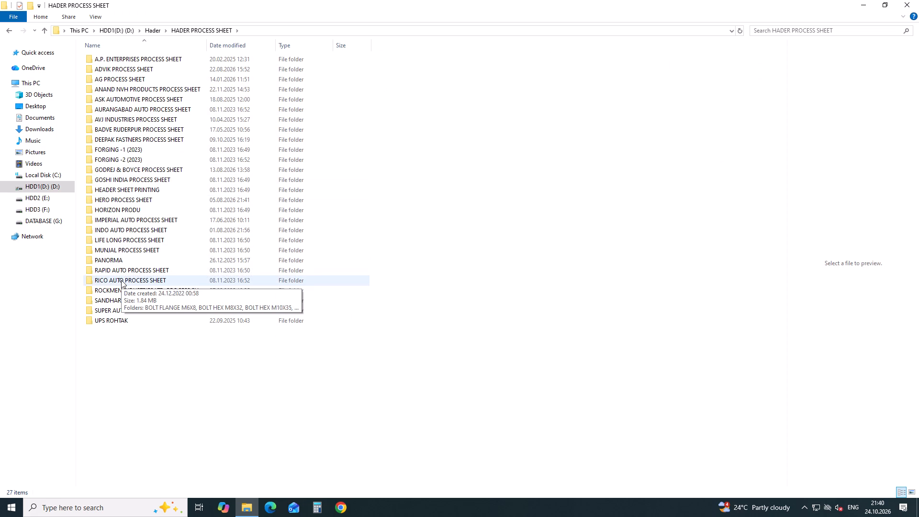
{"action": "double_click", "coordinate": [111, 229]}
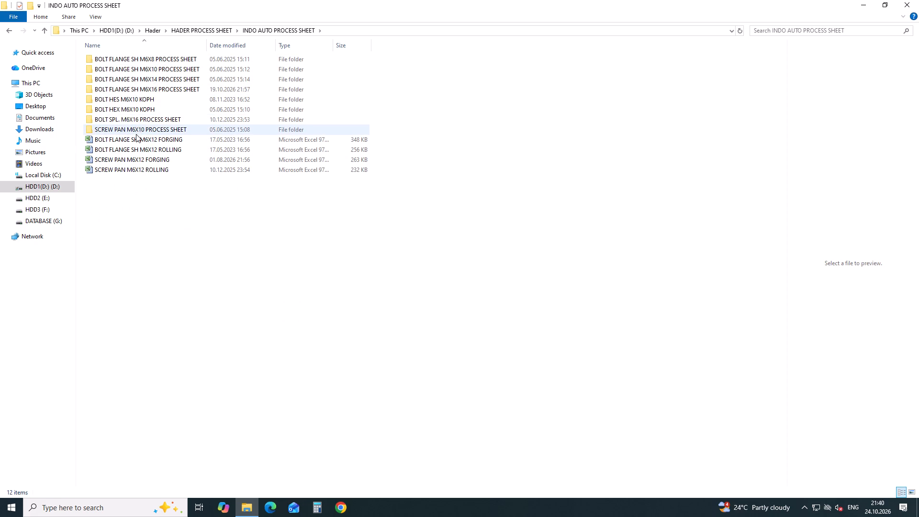
{"action": "left_click", "coordinate": [136, 162]}
{"action": "left_click", "coordinate": [136, 162]}
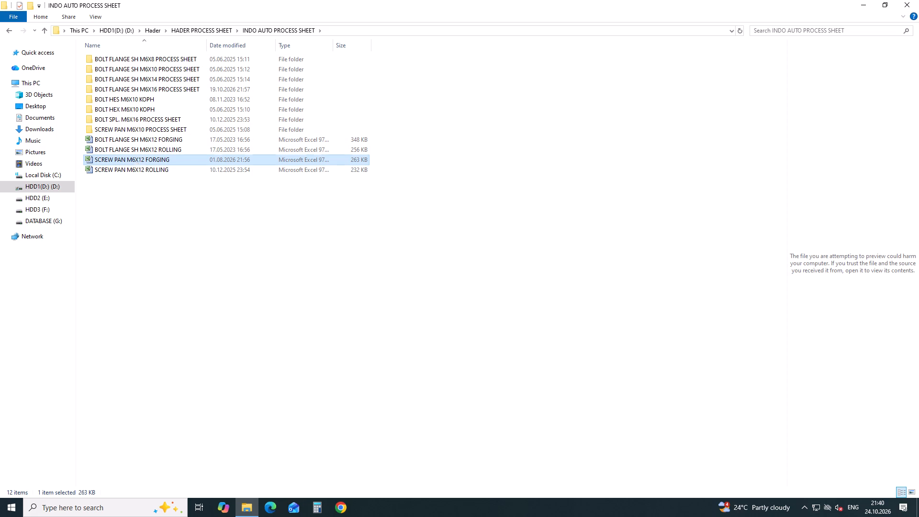
{"action": "left_click", "coordinate": [144, 232]}
{"action": "double_click", "coordinate": [150, 161]}
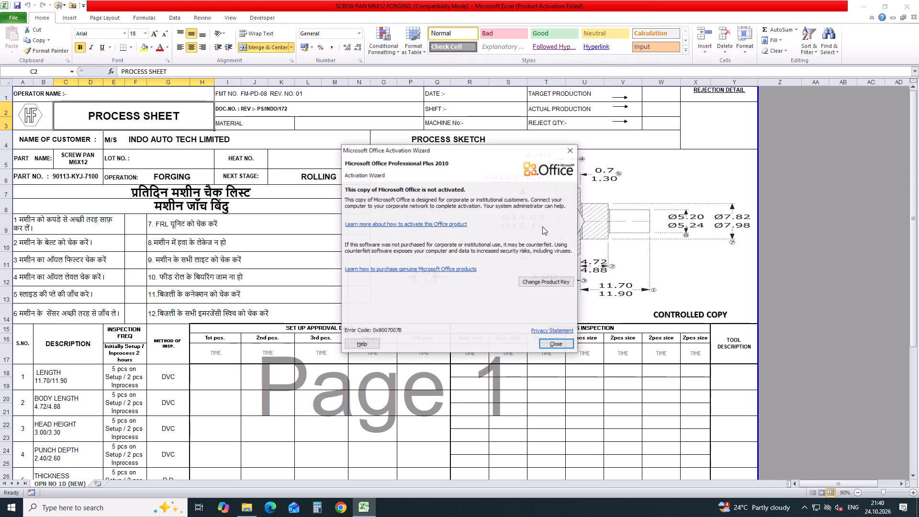
{"action": "left_click", "coordinate": [568, 149]}
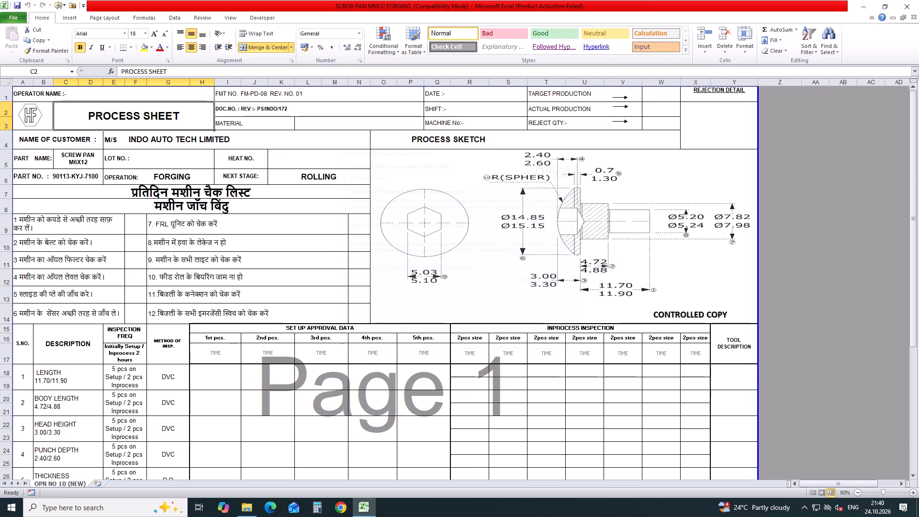
Examine the screw pan M6X12 forging process sheet from its sketch to the revision block, and minimize the workbook.
{"action": "scroll", "coordinate": [116, 292], "scroll_direction": "down", "scroll_amount": 2}
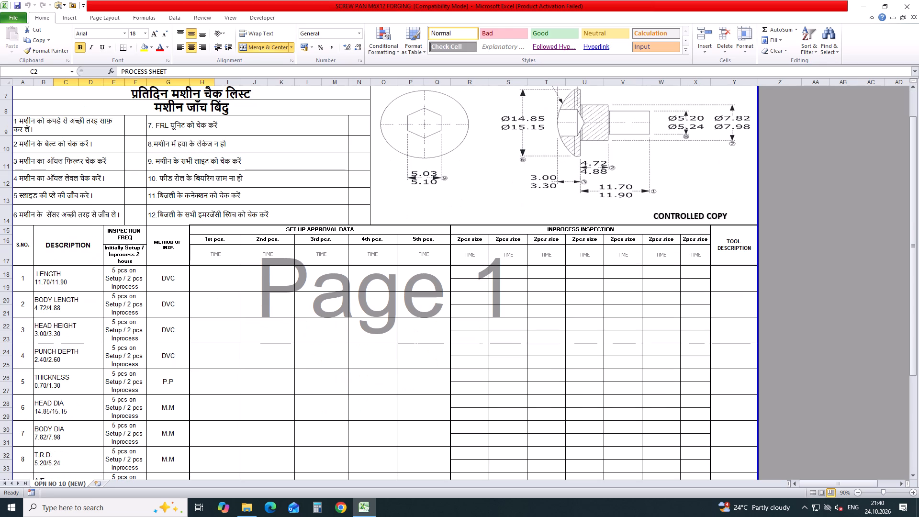
{"action": "scroll", "coordinate": [116, 292], "scroll_direction": "down", "scroll_amount": 2}
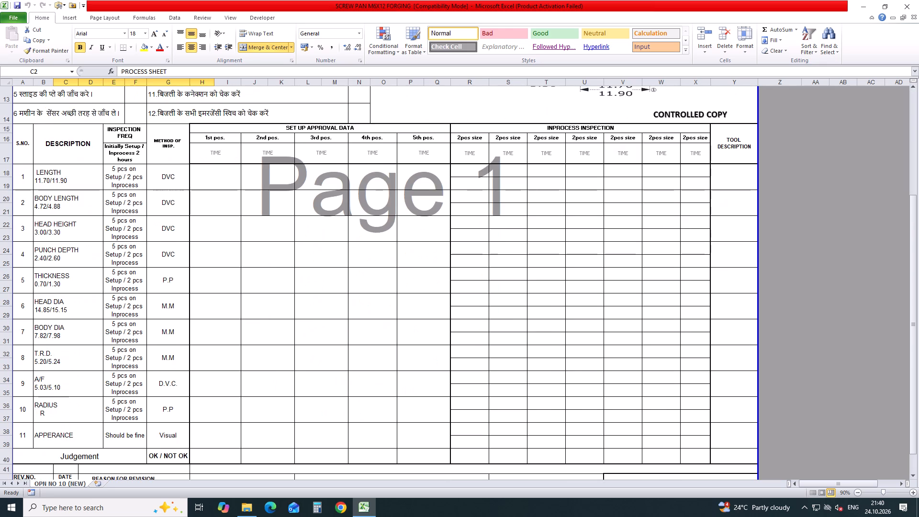
{"action": "scroll", "coordinate": [116, 294], "scroll_direction": "down", "scroll_amount": 1}
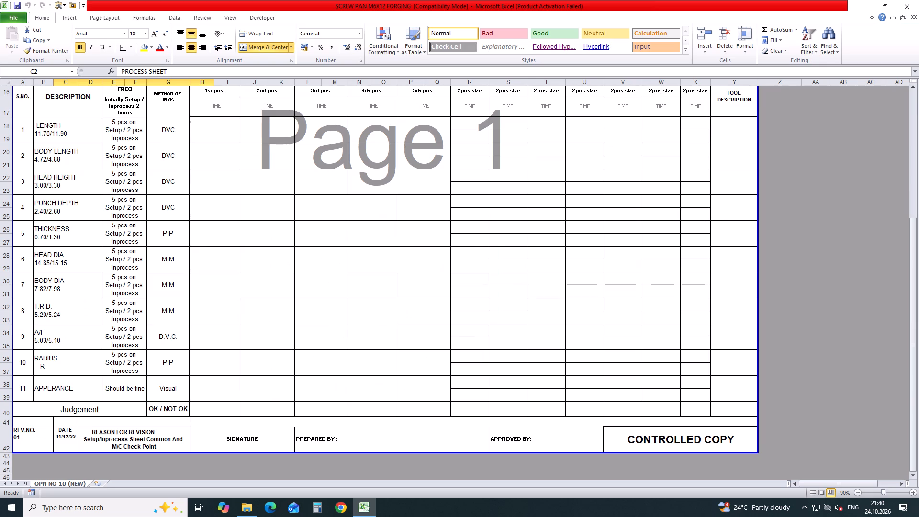
{"action": "double_click", "coordinate": [177, 155]}
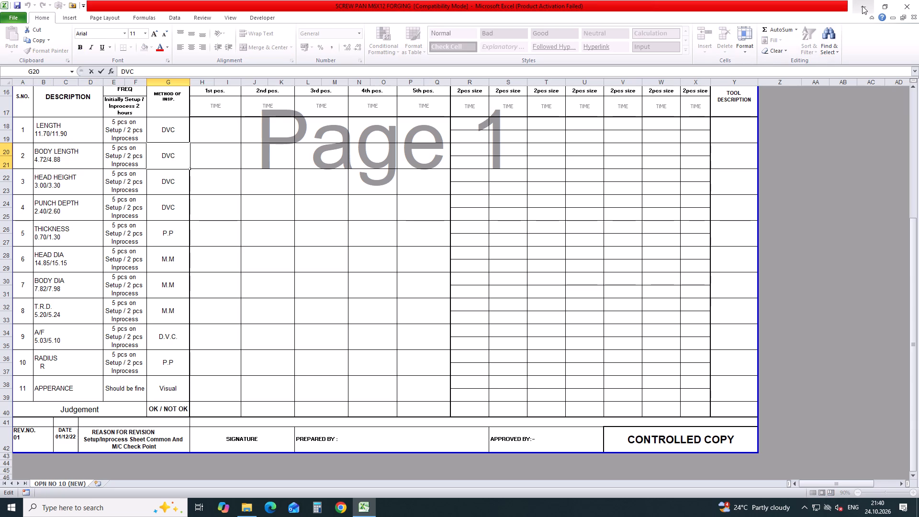
{"action": "scroll", "coordinate": [279, 263], "scroll_direction": "down", "scroll_amount": 1}
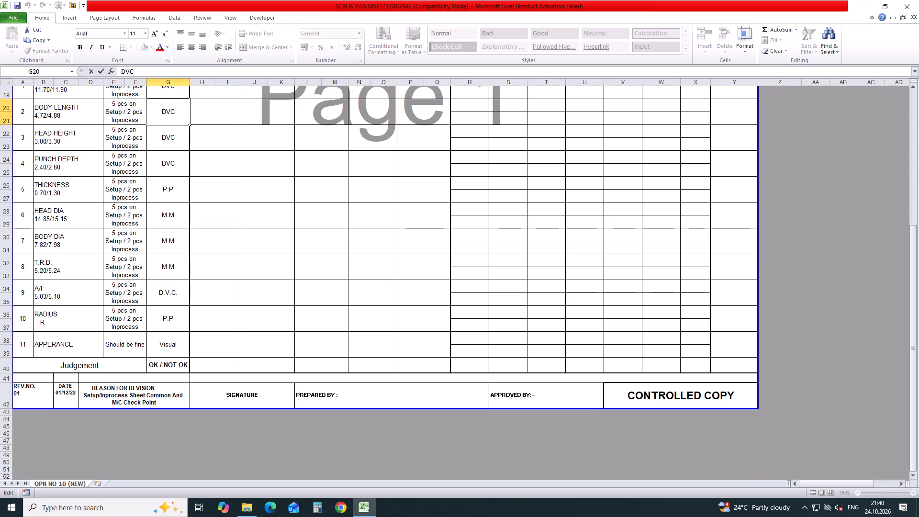
{"action": "scroll", "coordinate": [164, 290], "scroll_direction": "up", "scroll_amount": 3}
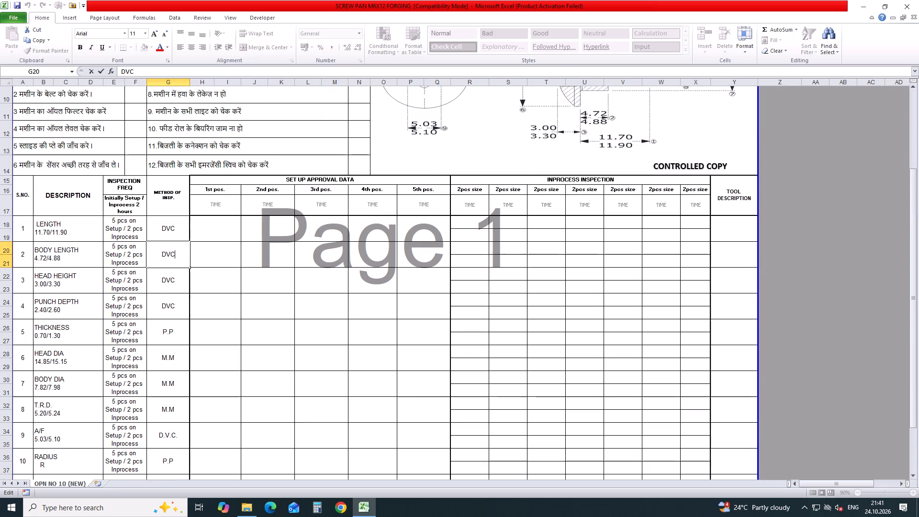
{"action": "scroll", "coordinate": [622, 236], "scroll_direction": "up", "scroll_amount": 3}
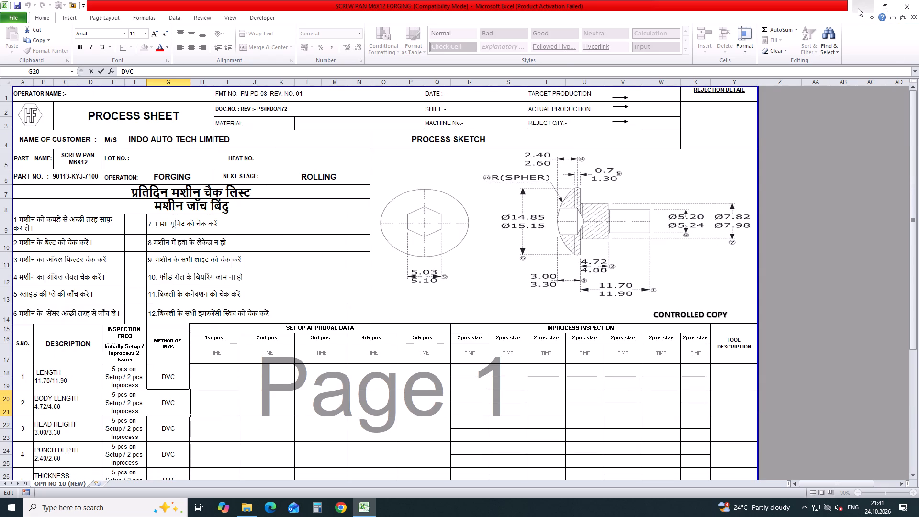
{"action": "left_click", "coordinate": [859, 7]}
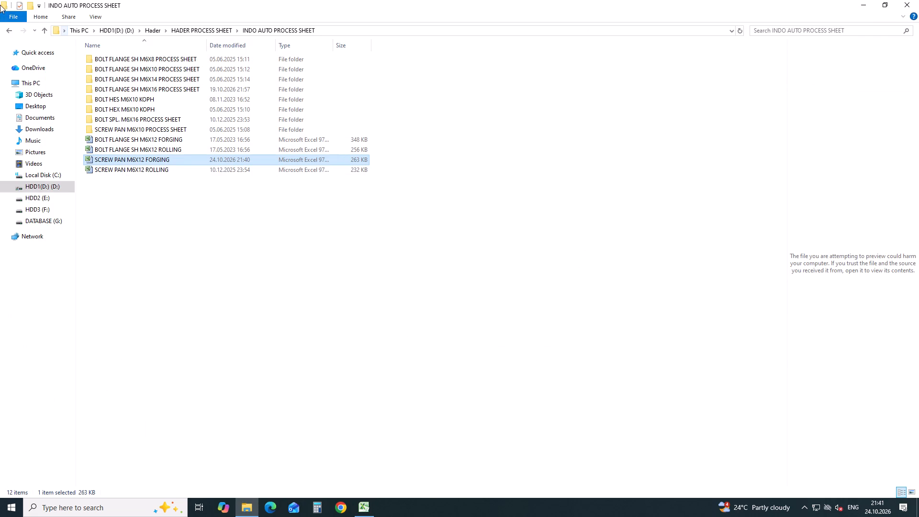
Go back to the HADER PROCESS SHEET folder to reach the other customers' process sheets.
{"action": "left_click", "coordinate": [9, 34]}
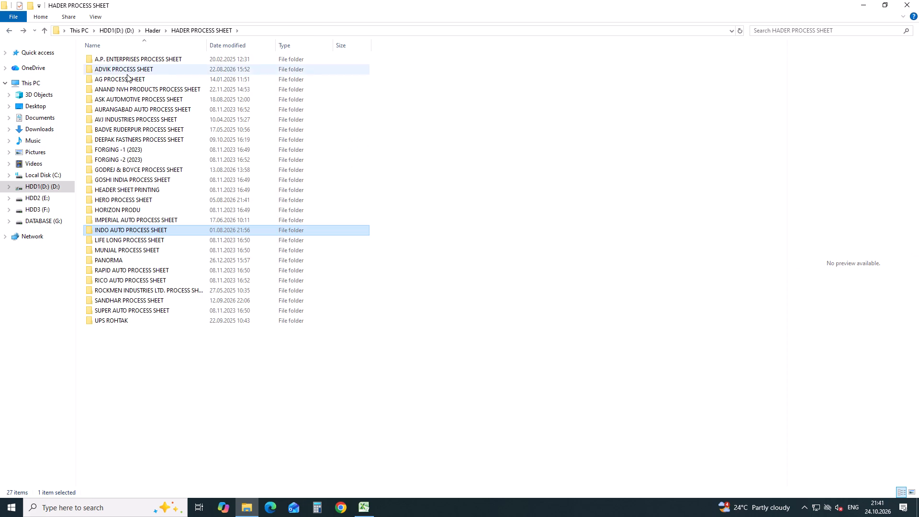
Minimize the process sheet folder window and reopen the Vinod sir subfolder of the bolt files folder on the desktop.
{"action": "left_click", "coordinate": [863, 7]}
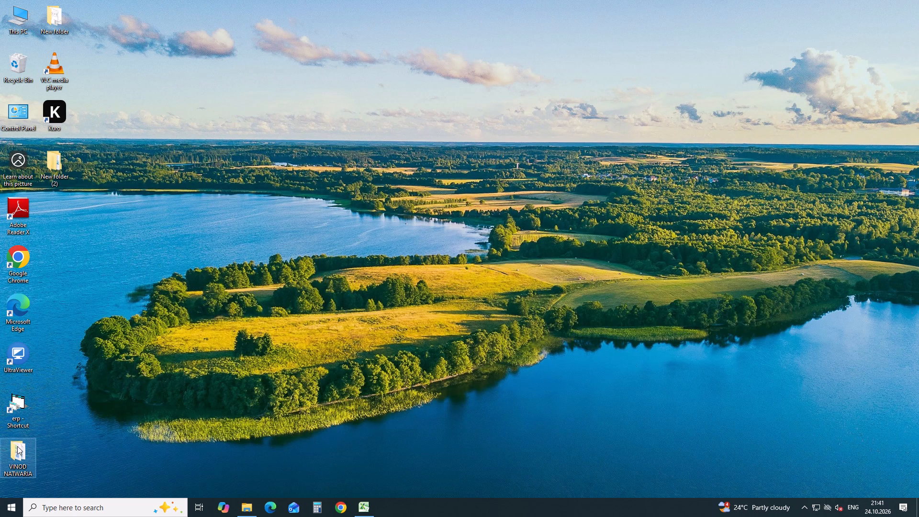
{"action": "double_click", "coordinate": [16, 447]}
{"action": "double_click", "coordinate": [109, 59]}
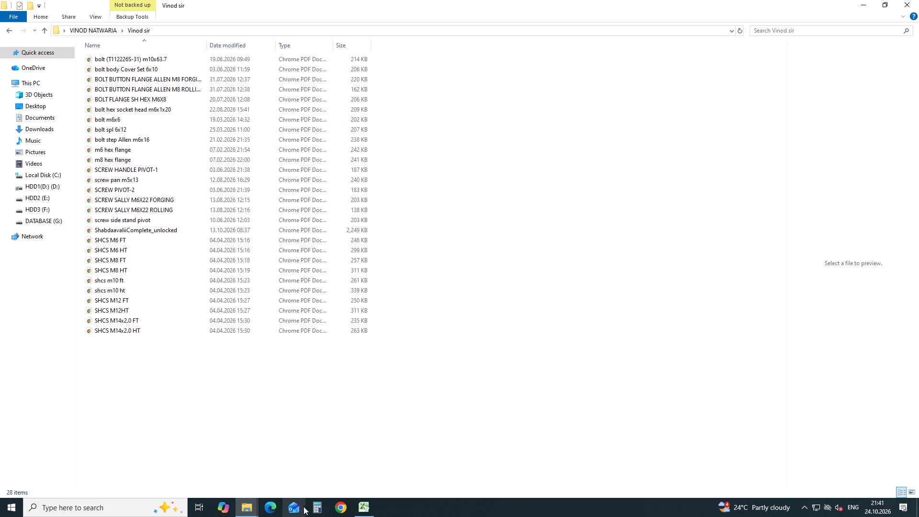
Switch to Google Chrome and start a Google search from the new tab page.
{"action": "left_click", "coordinate": [337, 505]}
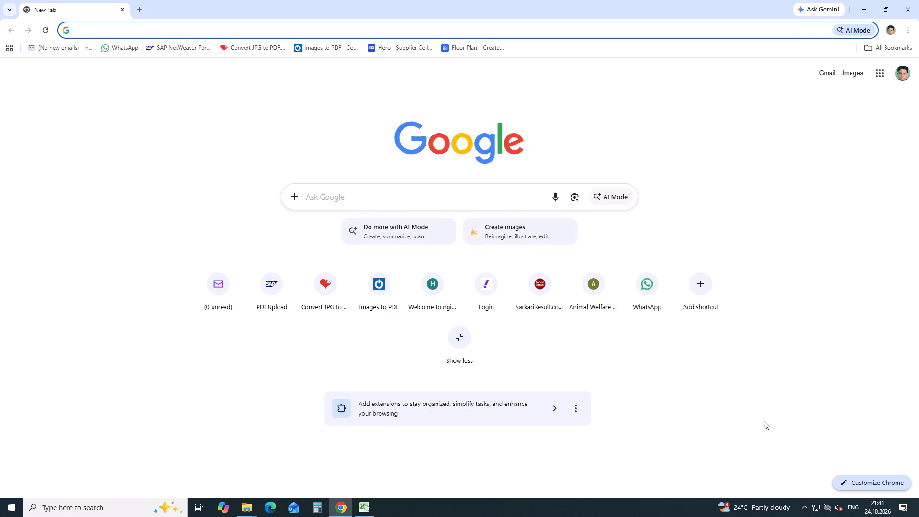
{"action": "left_click", "coordinate": [402, 193]}
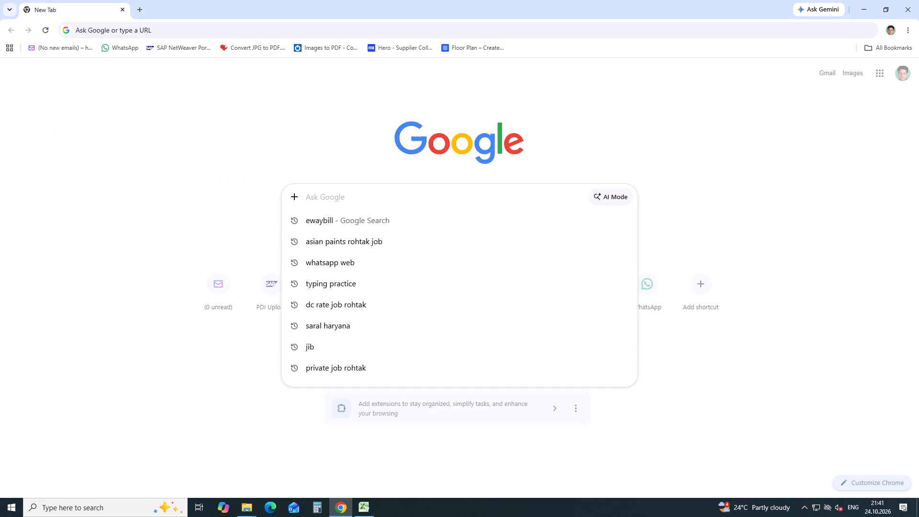